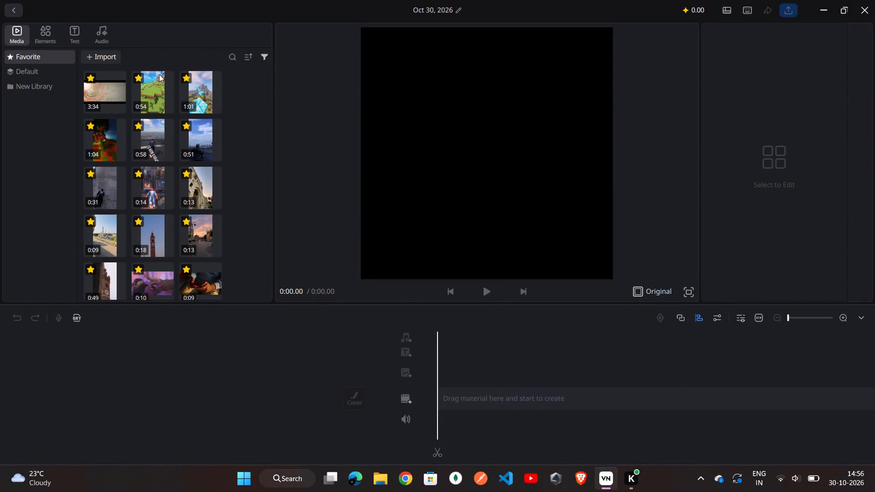
Import the five videos listed under Today in the Downloads folder into the media library.
click(102, 56)
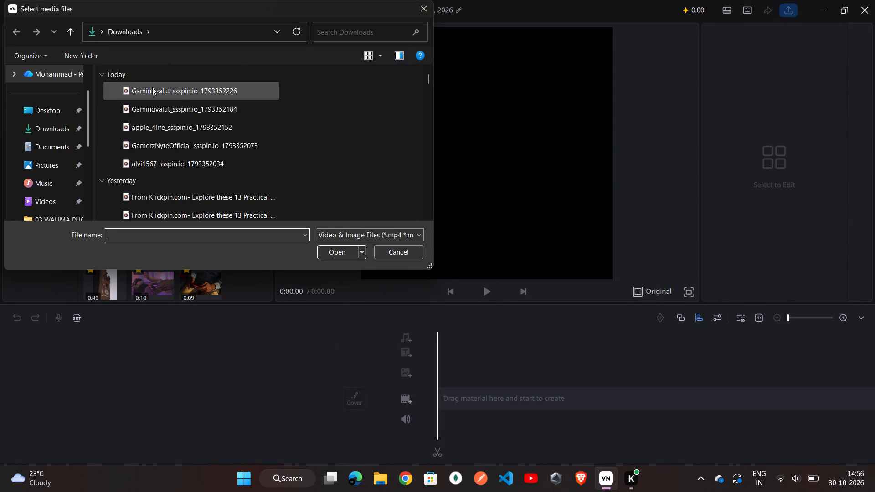
ctrl+click(238, 163)
ctrl+click(242, 144)
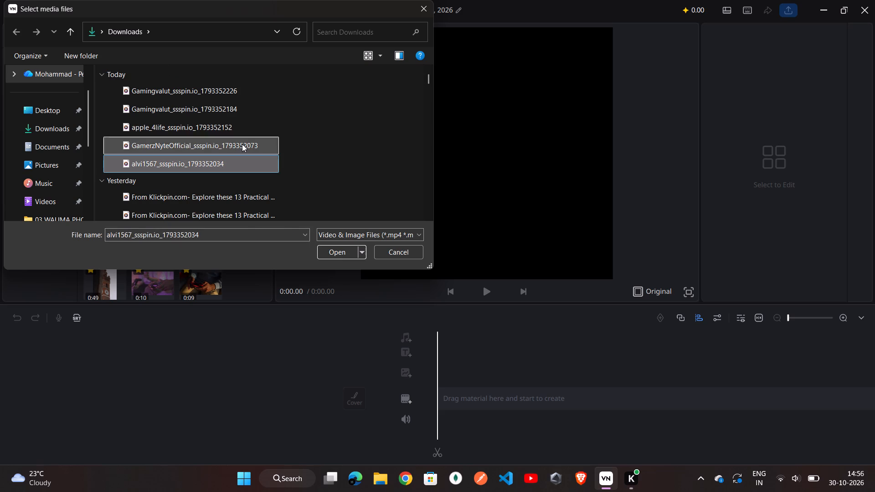
ctrl+click(247, 127)
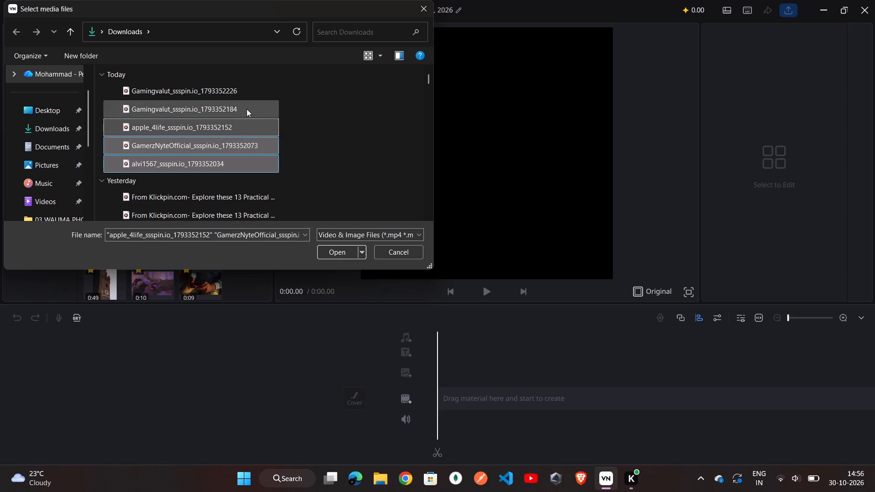
ctrl+click(247, 109)
ctrl+click(246, 97)
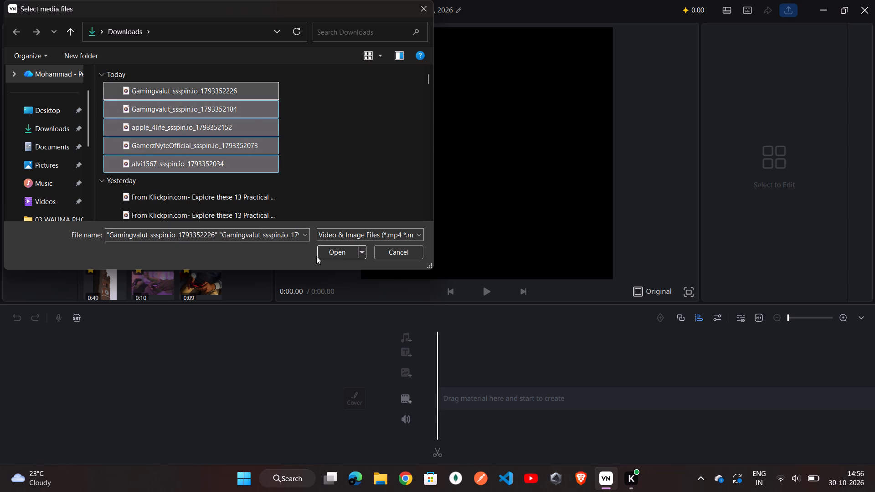
click(327, 252)
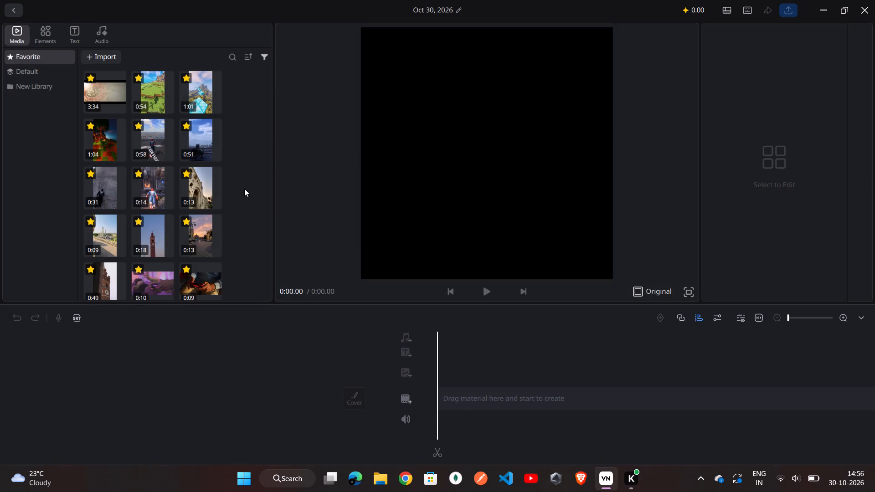
Place the 4:55 black sports car gameplay video at the start of the empty main video track.
scroll(201, 202, down, 1)
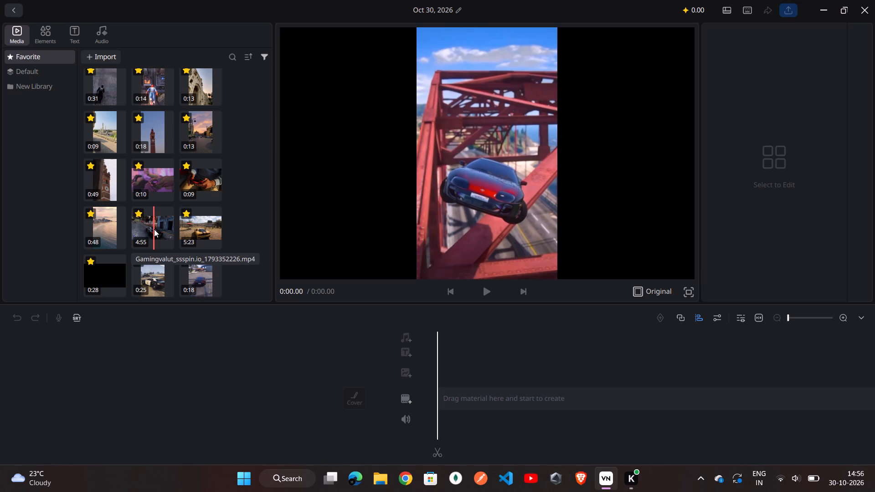
drag(154, 229, 472, 400)
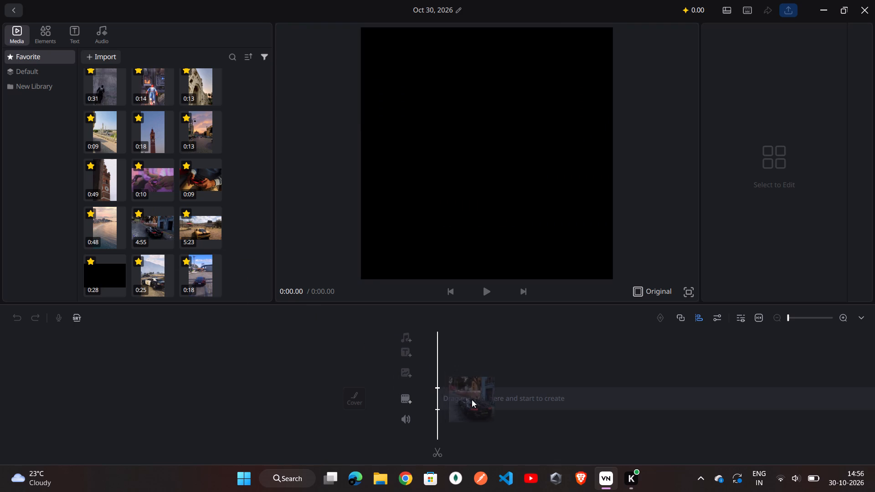
drag(472, 400, 471, 399)
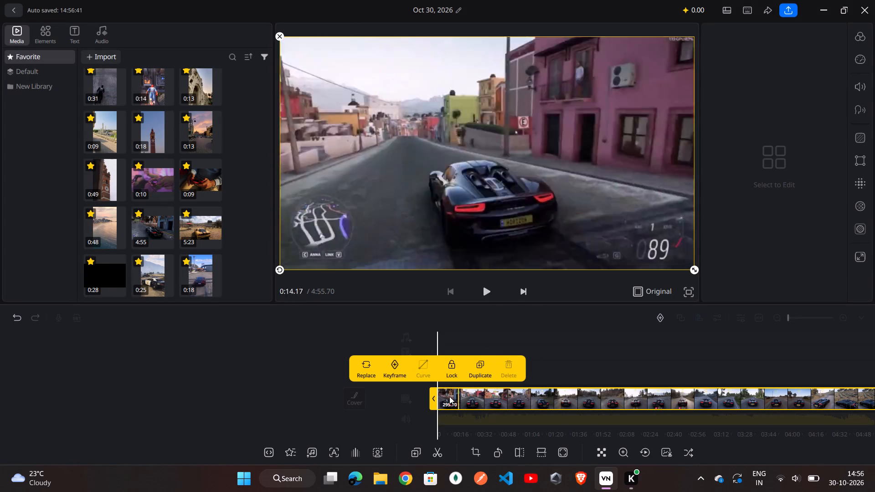
Split the black car clip on the main track at about 1:00.
scroll(513, 339, right, 1)
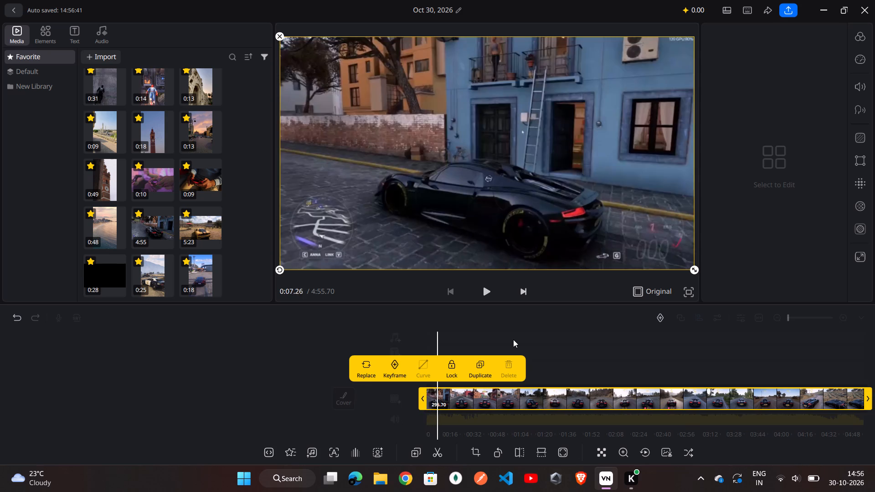
scroll(513, 339, right, 1)
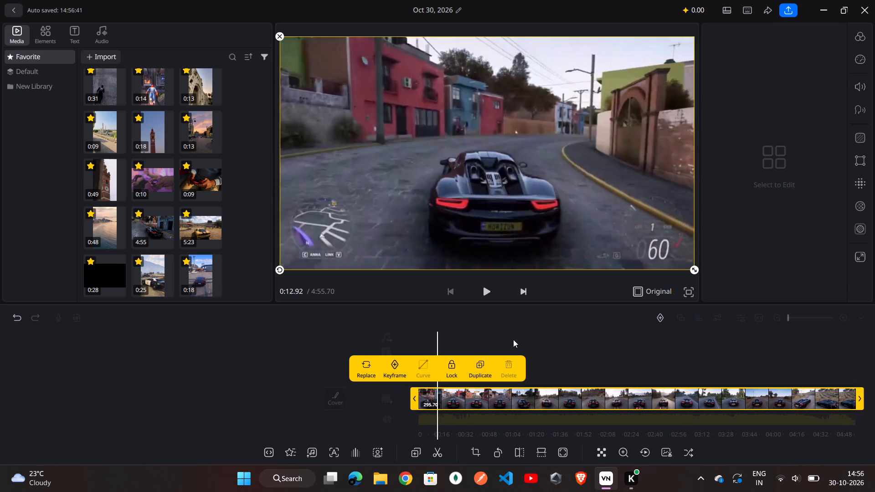
scroll(513, 339, right, 1)
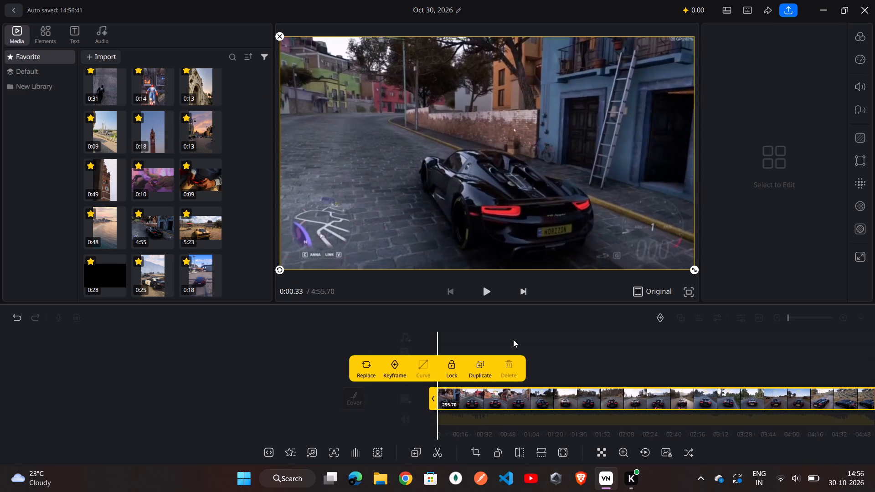
scroll(513, 339, right, 1)
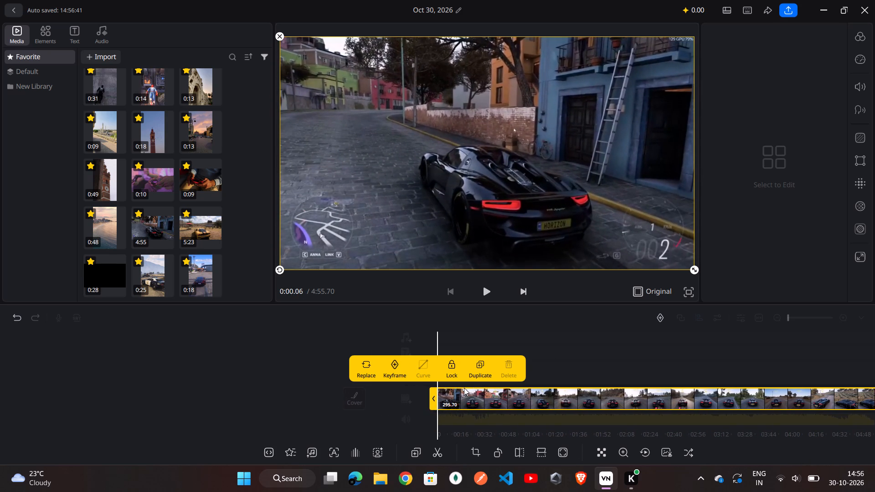
scroll(553, 337, left, 1)
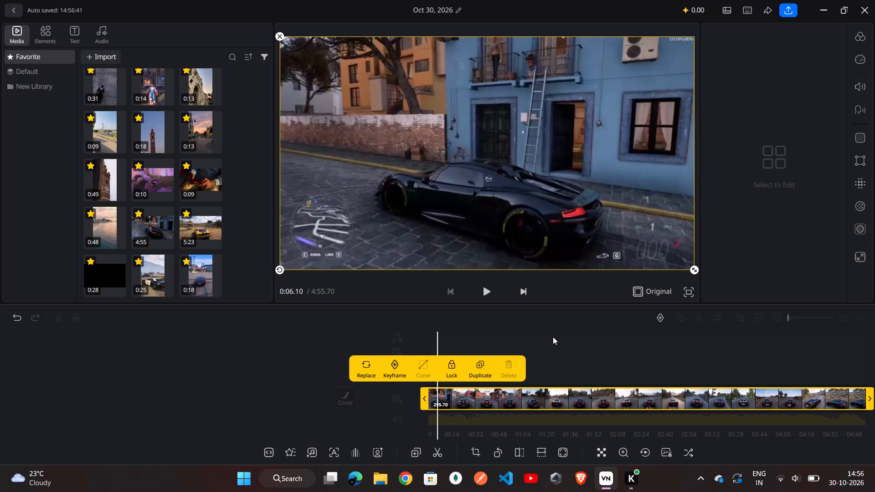
scroll(553, 337, left, 1)
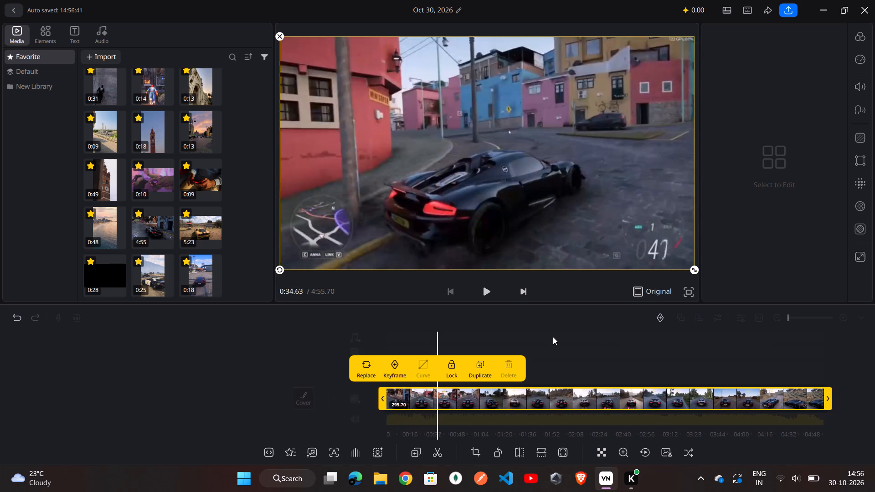
scroll(553, 337, left, 2)
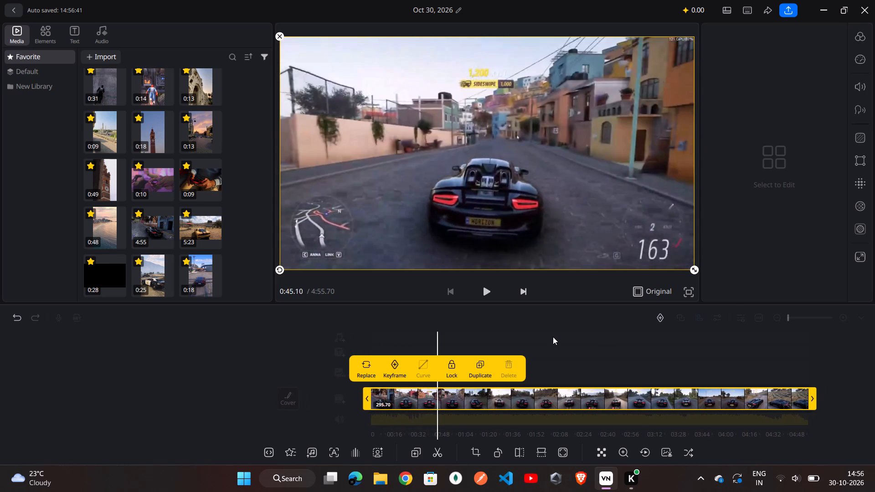
scroll(553, 337, left, 1)
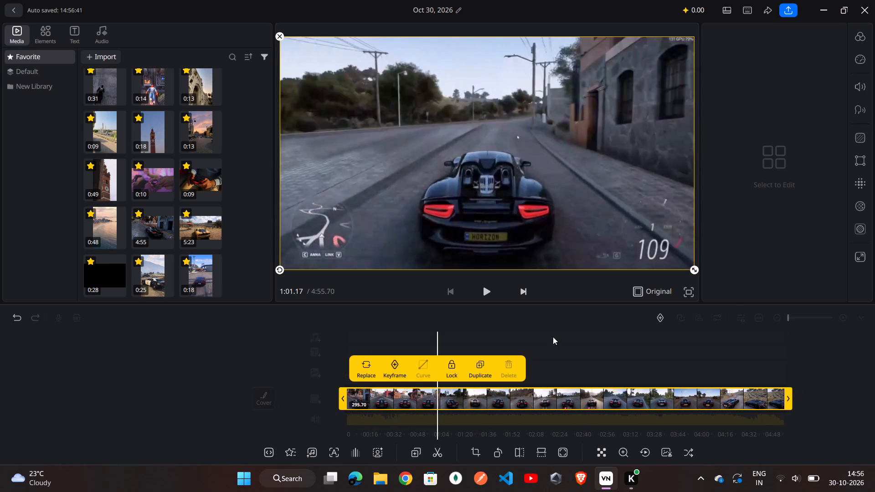
scroll(553, 337, left, 1)
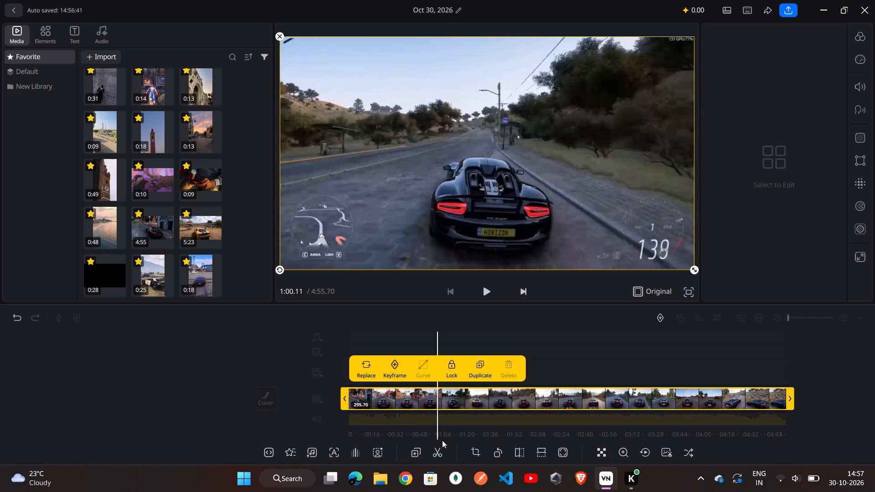
click(440, 452)
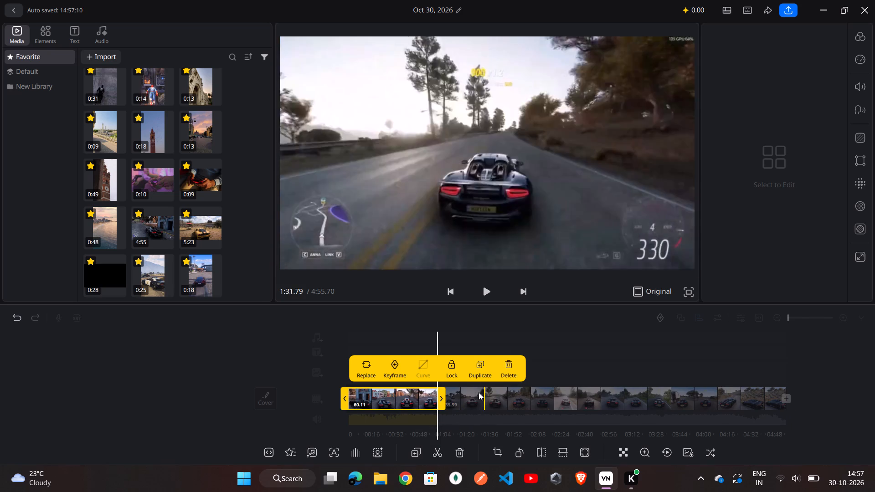
click(509, 346)
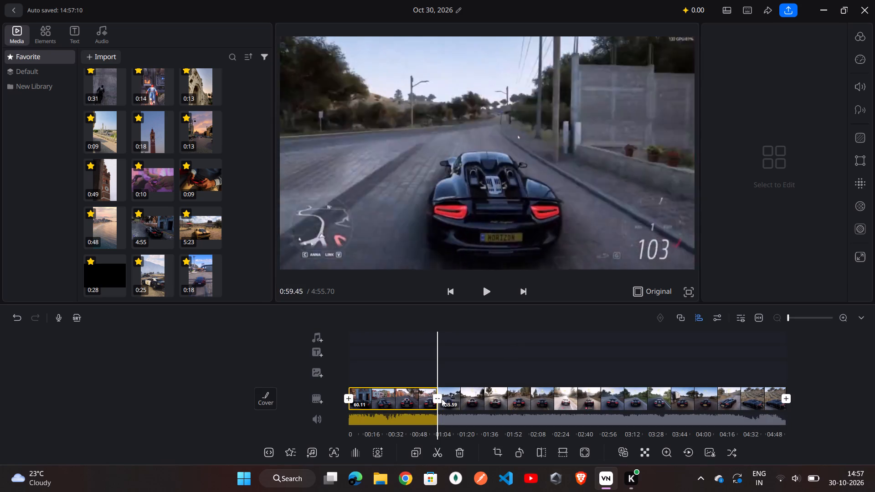
Add the basic Zoom 1 transition at the cut between the two car clips.
click(437, 398)
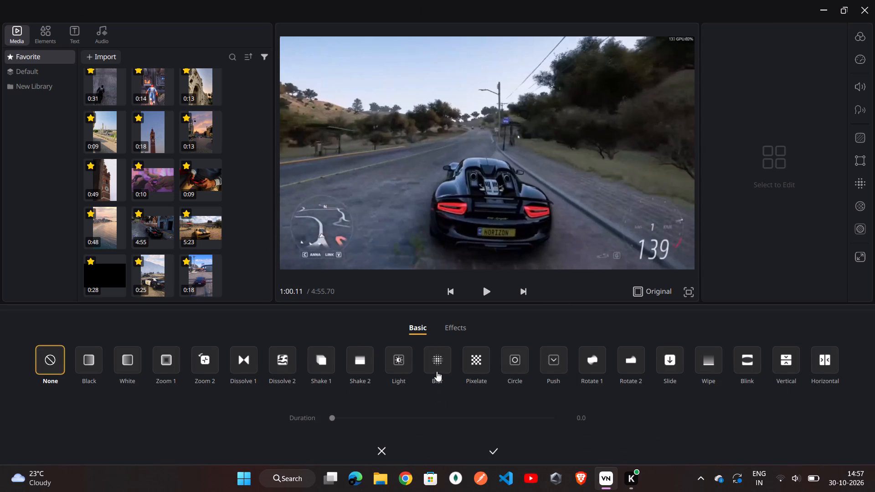
click(201, 358)
click(173, 362)
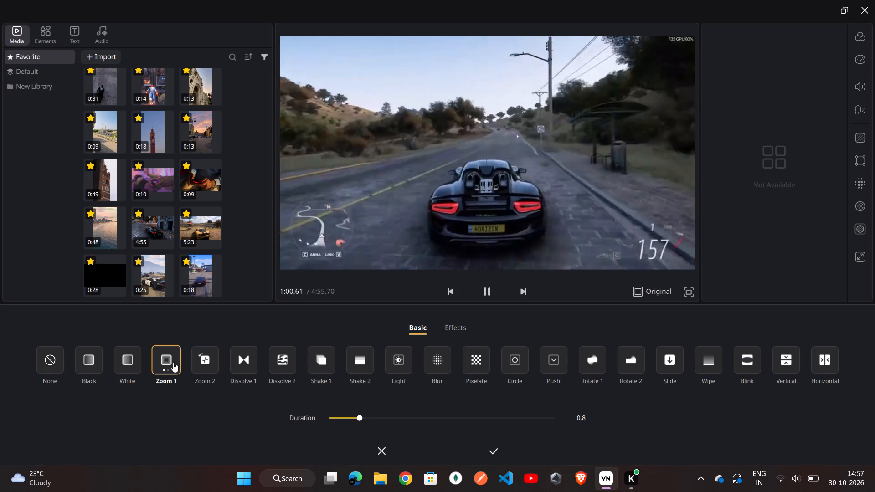
click(495, 454)
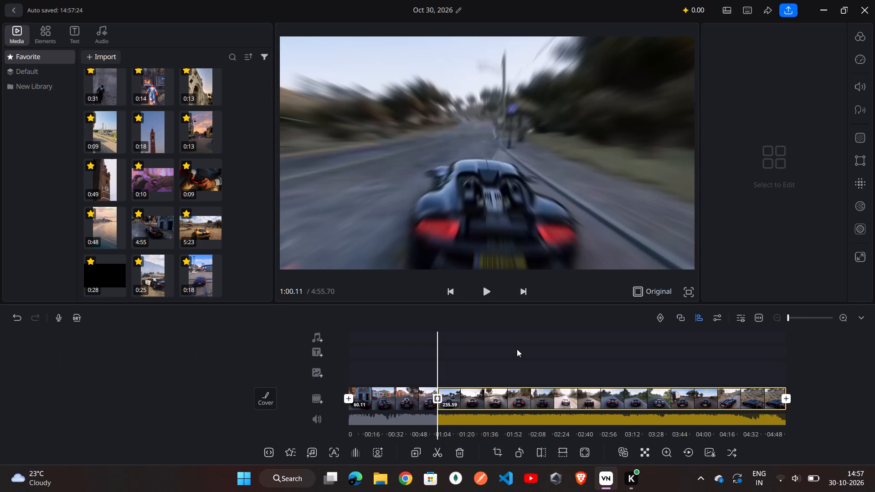
Apply the C5 filter from the Create group to the second car clip, previewing it at about 1:22.
scroll(517, 349, left, 1)
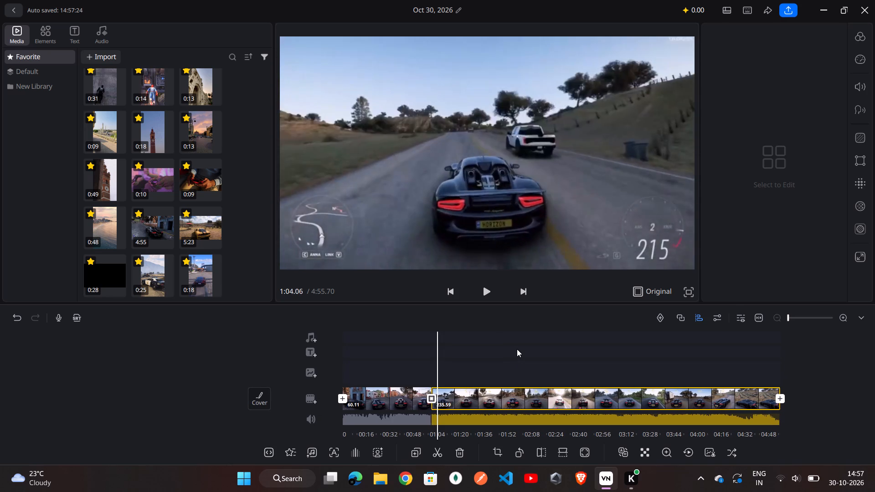
scroll(517, 349, left, 1)
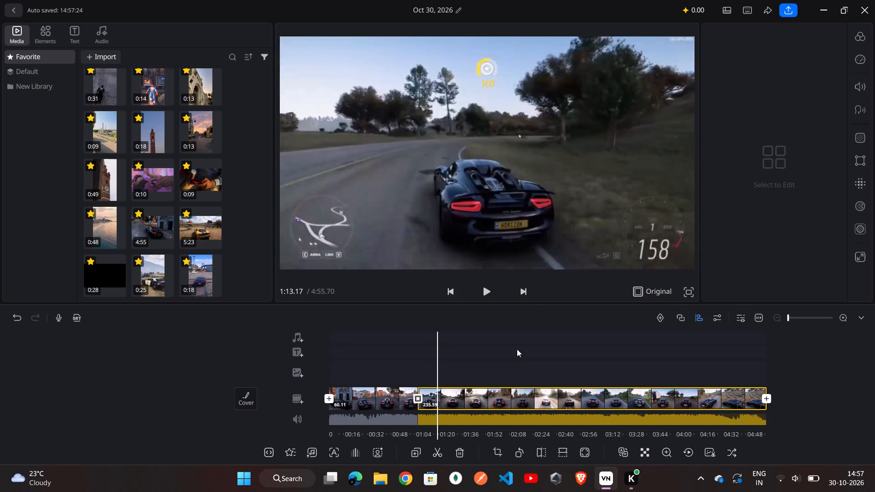
scroll(517, 349, left, 1)
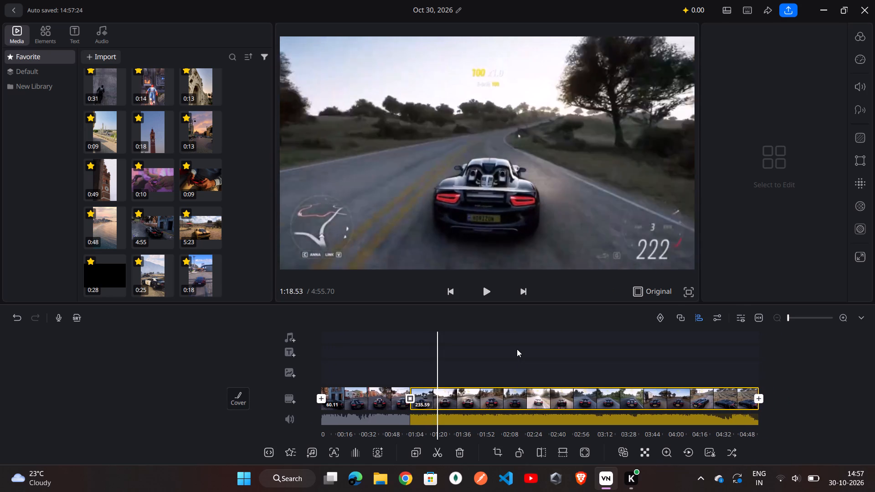
scroll(517, 349, left, 1)
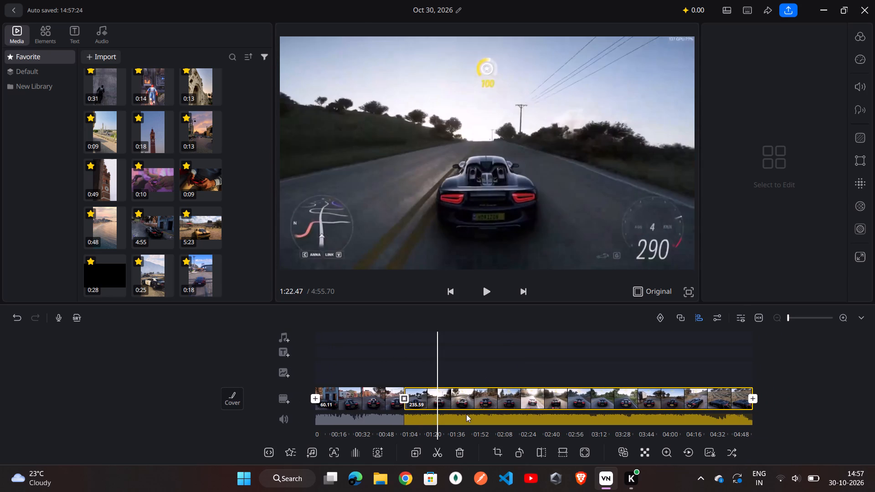
click(481, 399)
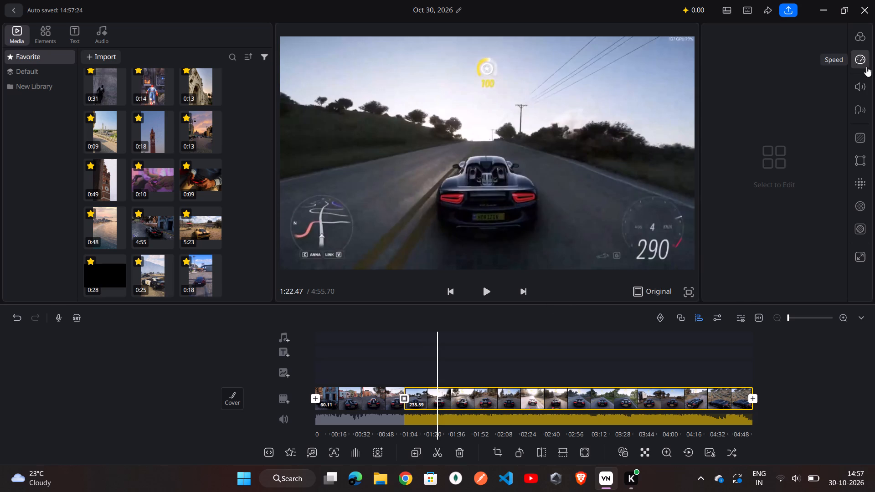
click(859, 34)
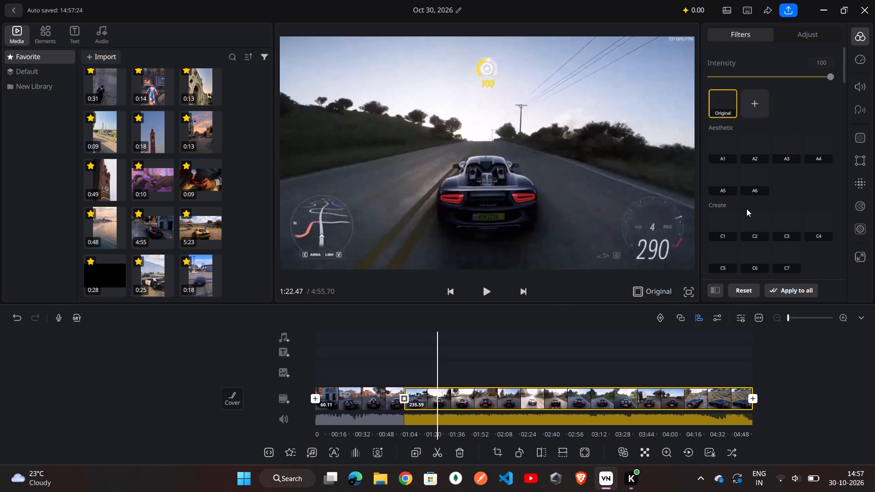
scroll(742, 174, down, 1)
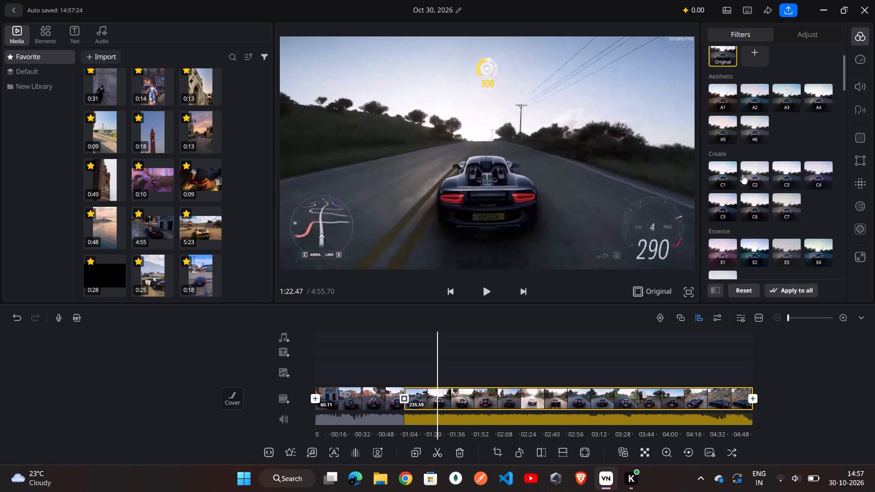
scroll(742, 174, down, 2)
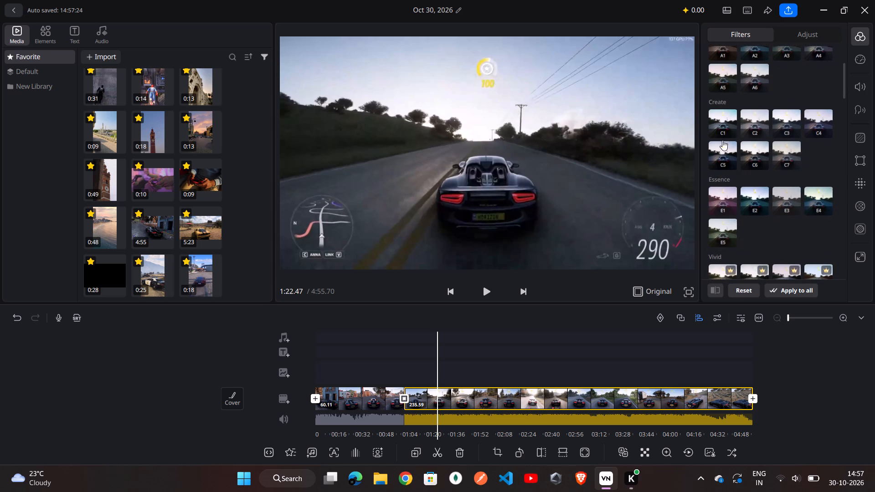
click(726, 123)
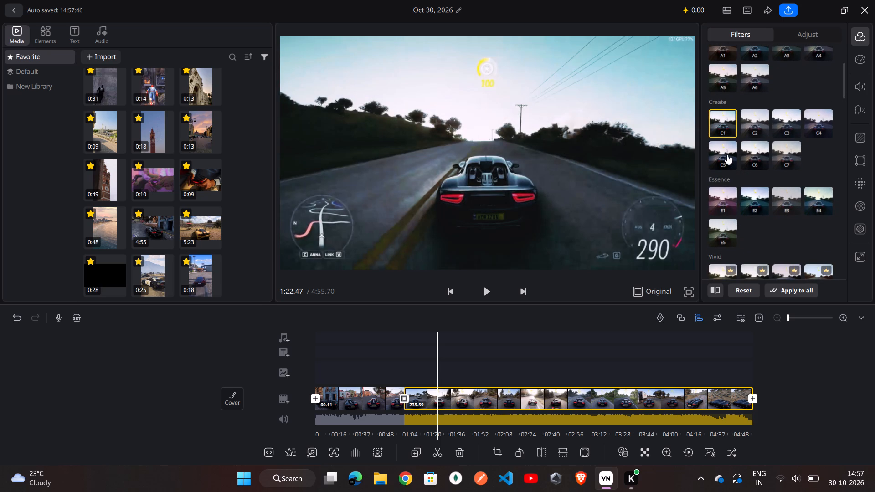
click(727, 154)
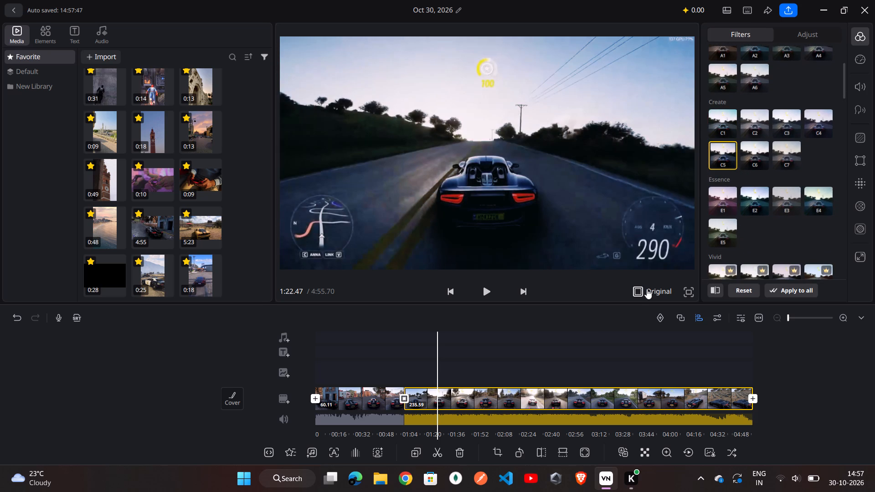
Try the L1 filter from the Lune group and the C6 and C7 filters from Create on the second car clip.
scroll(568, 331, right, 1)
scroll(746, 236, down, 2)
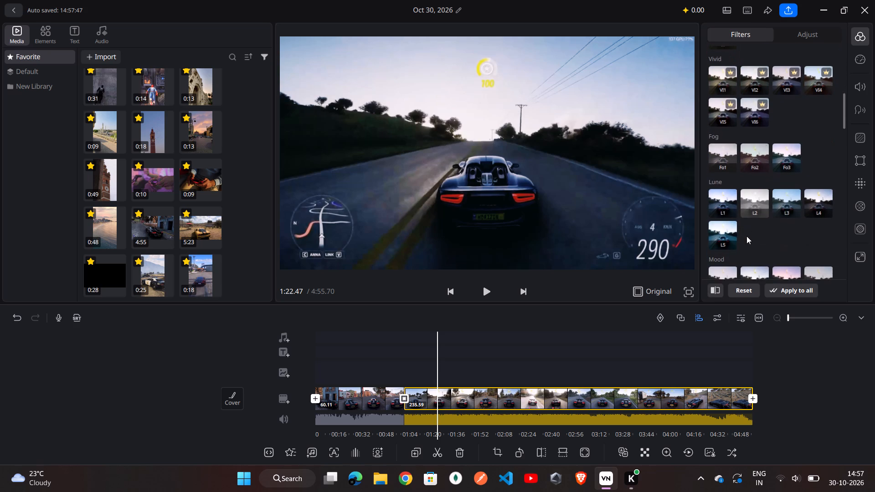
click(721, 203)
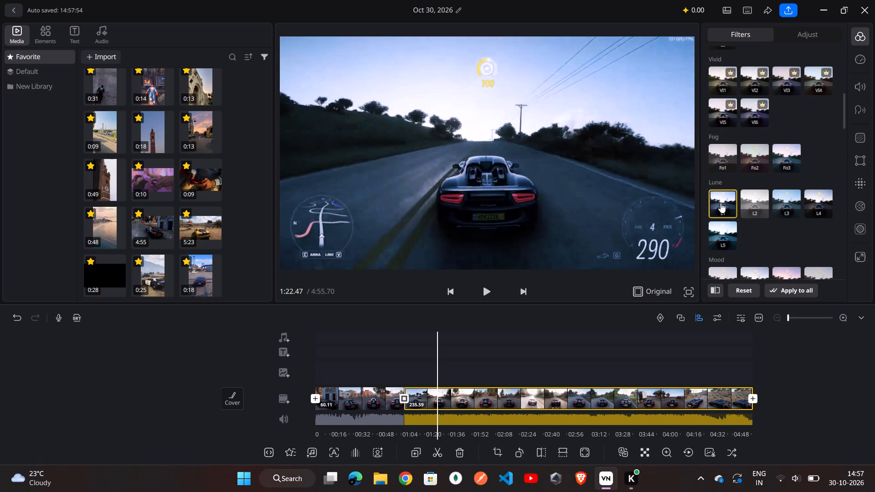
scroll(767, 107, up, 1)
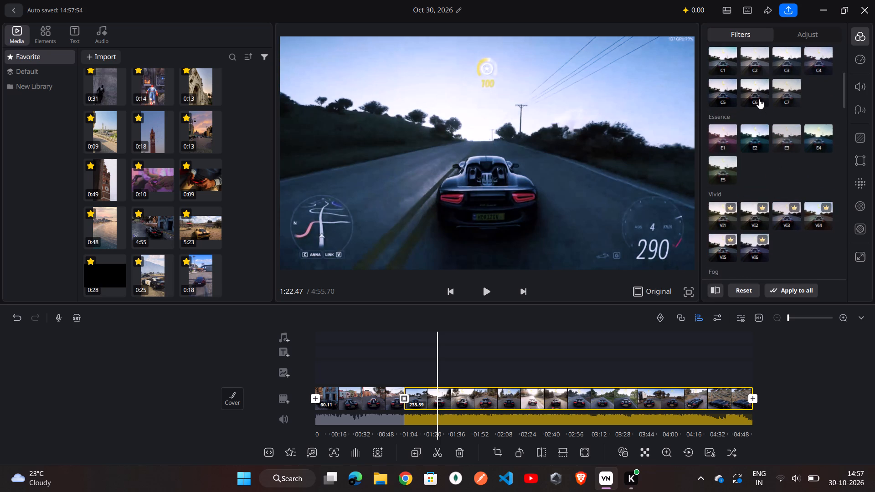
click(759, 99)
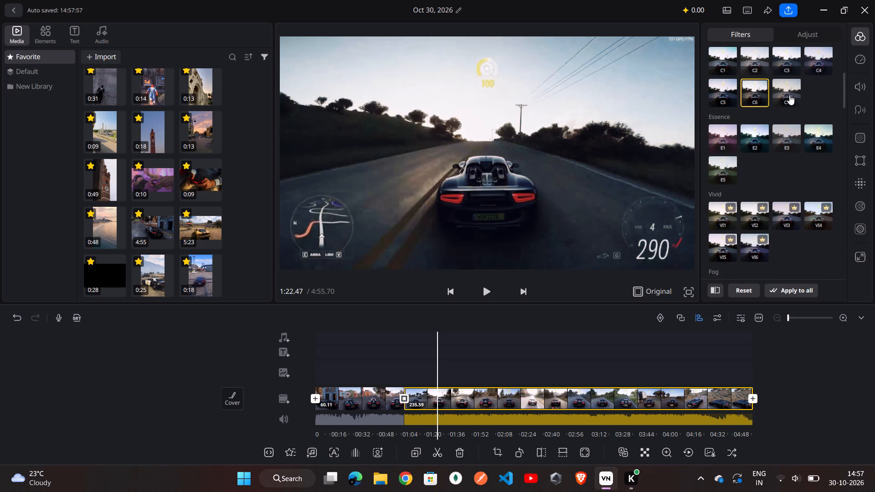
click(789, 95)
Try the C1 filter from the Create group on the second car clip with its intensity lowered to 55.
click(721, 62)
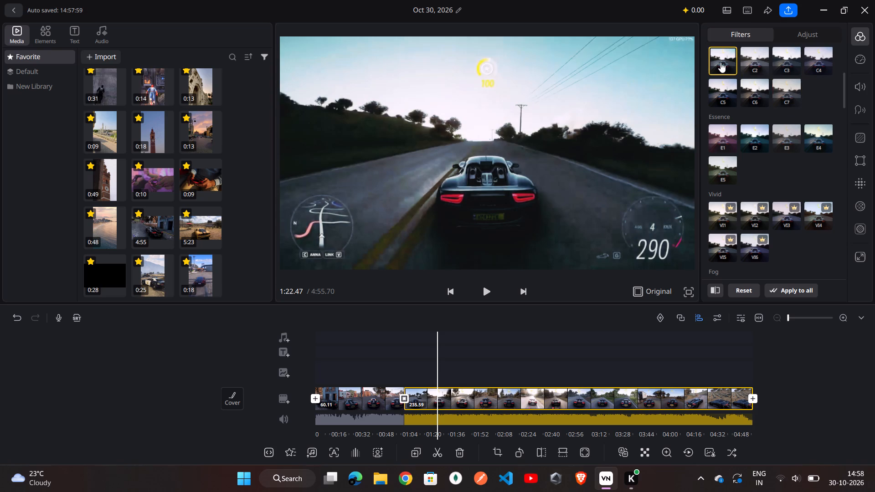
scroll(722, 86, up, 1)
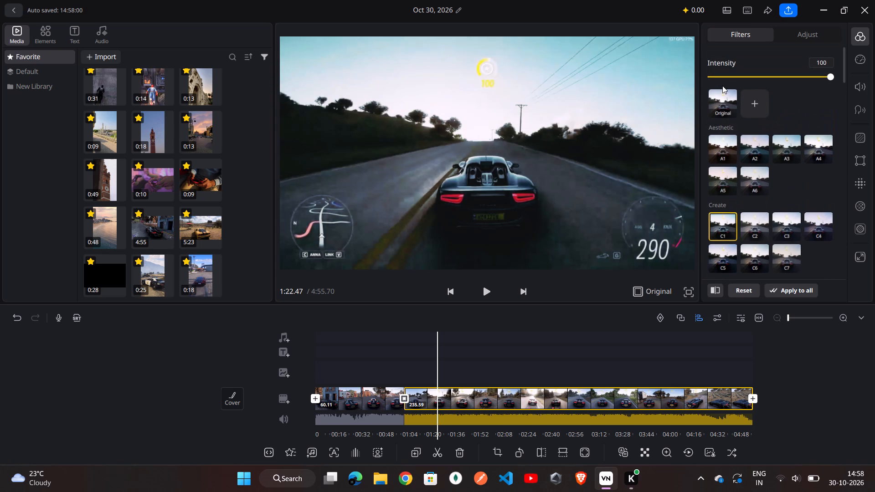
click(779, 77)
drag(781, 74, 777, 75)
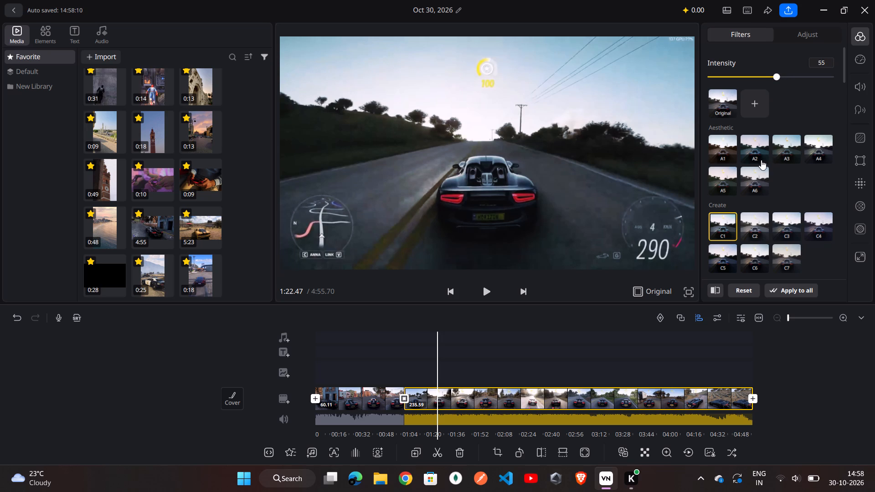
Compare filters A6 and C2, settle on C6 from the Create group for the second car clip, and preview it to about 1:27.
click(759, 181)
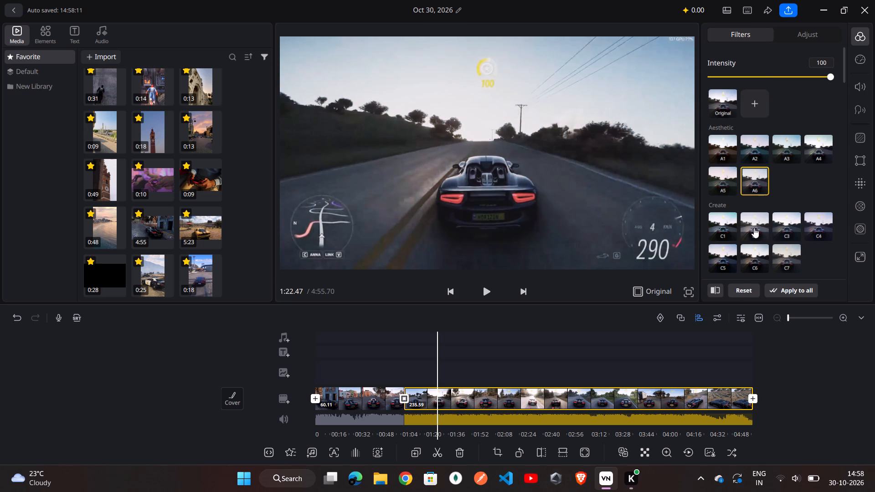
click(754, 228)
scroll(754, 228, down, 1)
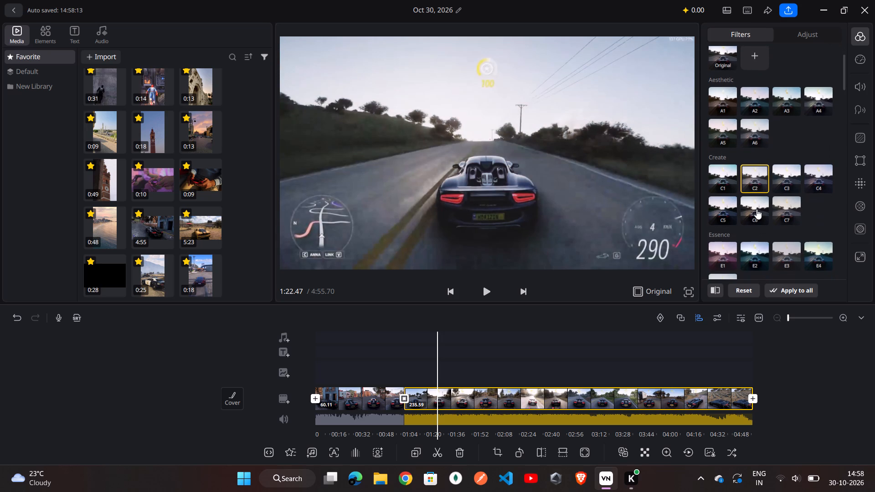
click(757, 209)
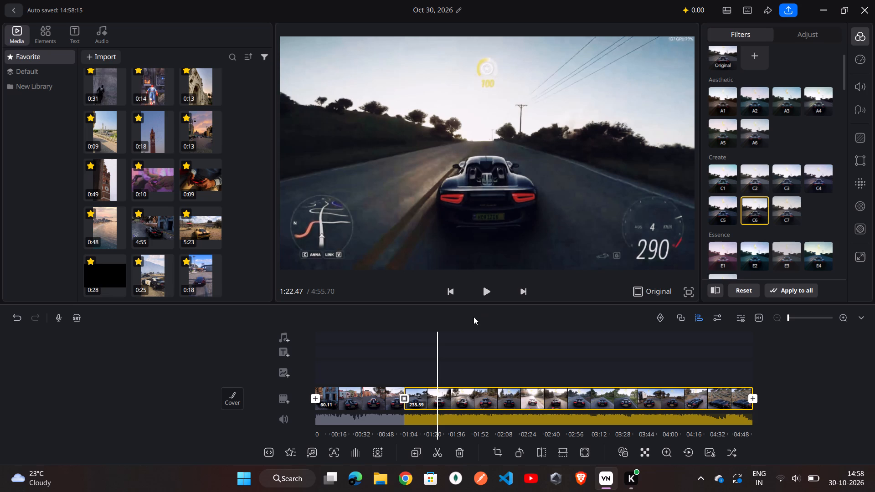
click(488, 287)
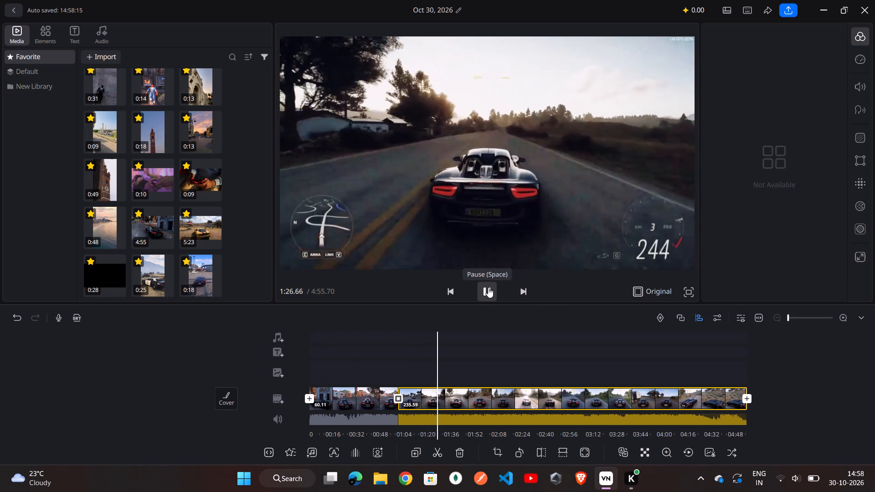
click(488, 287)
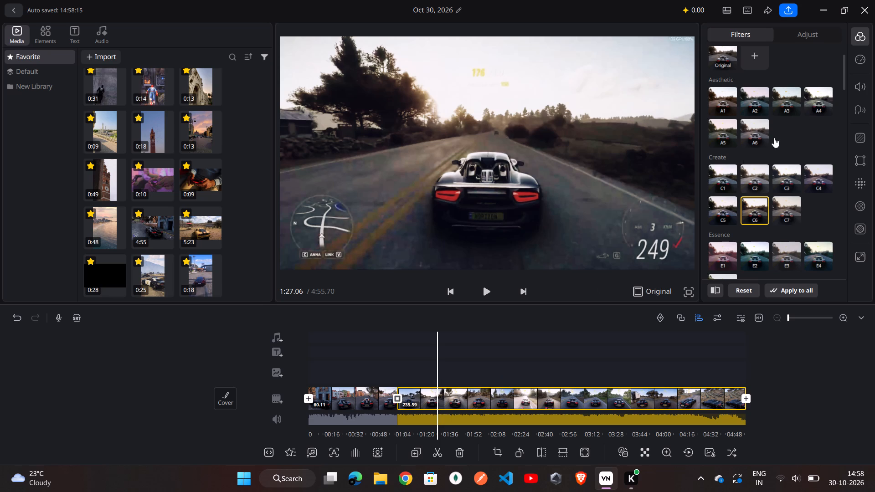
Apply the Jump Cut speed curve to the second car clip and preview it to about 1:31.
click(864, 55)
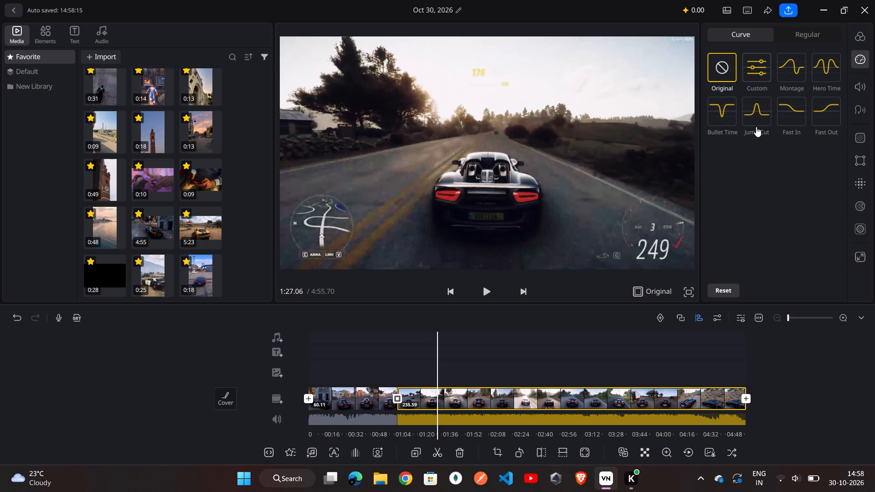
click(756, 127)
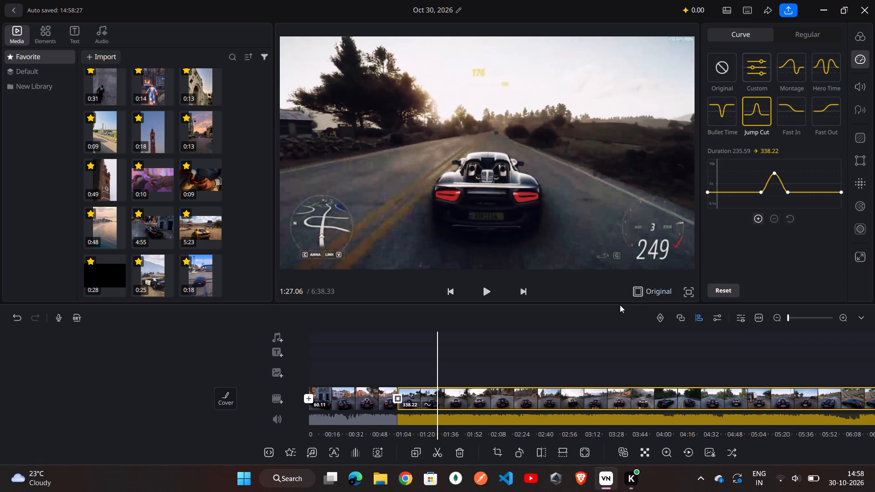
click(487, 292)
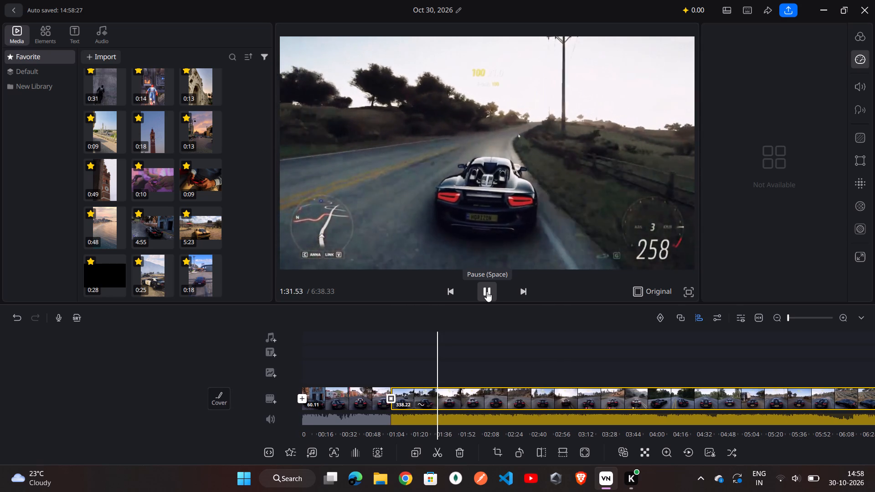
click(487, 292)
Apply the Hero Time speed curve to the first car clip and preview it from about 0:03 to 0:22.
scroll(434, 374, right, 2)
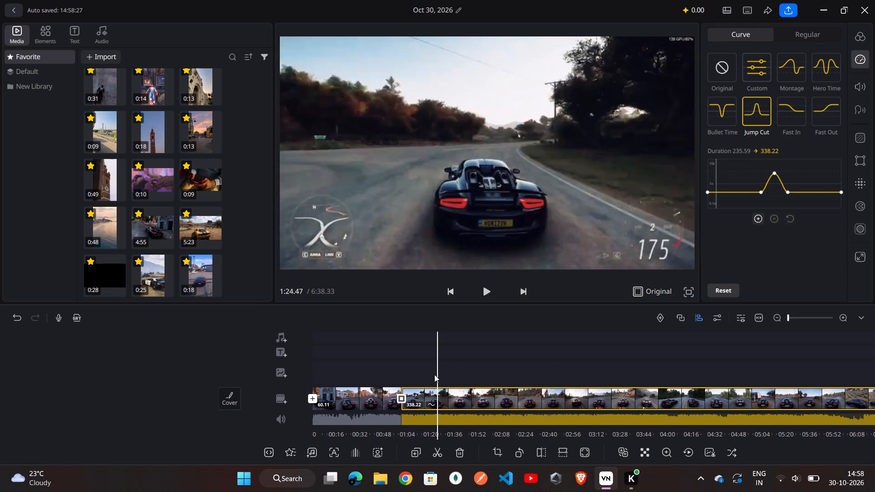
scroll(434, 374, right, 2)
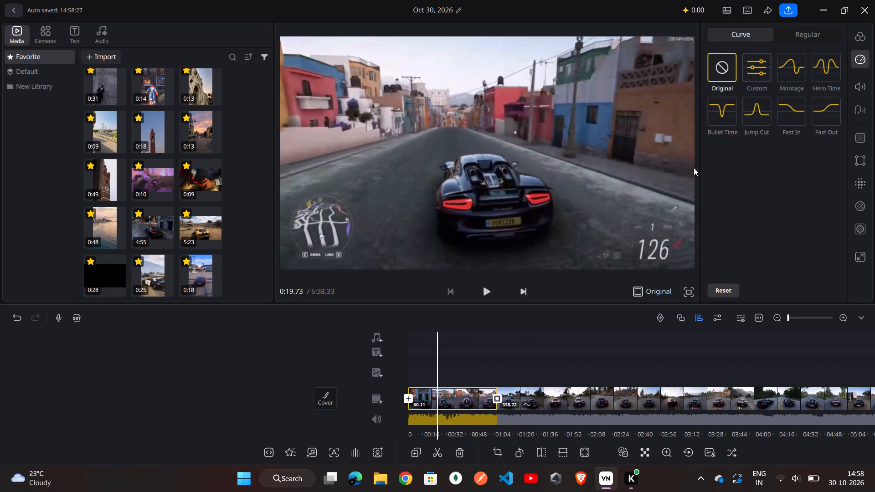
click(824, 64)
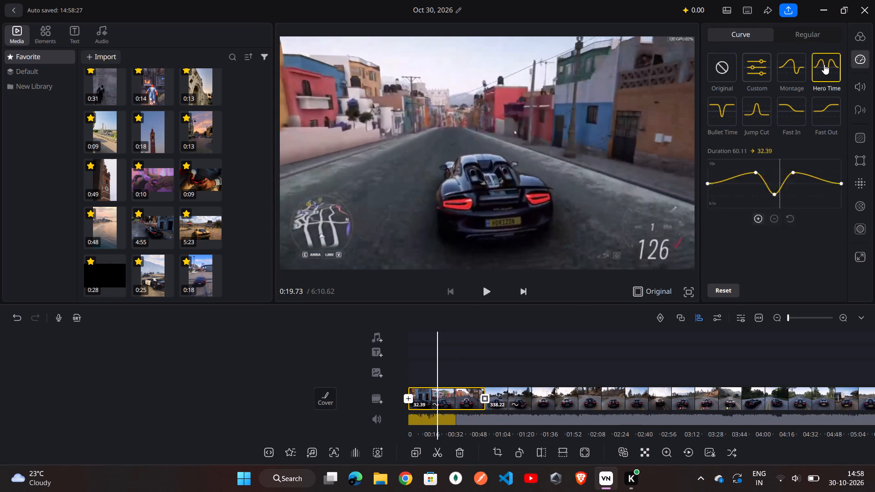
scroll(510, 345, right, 5)
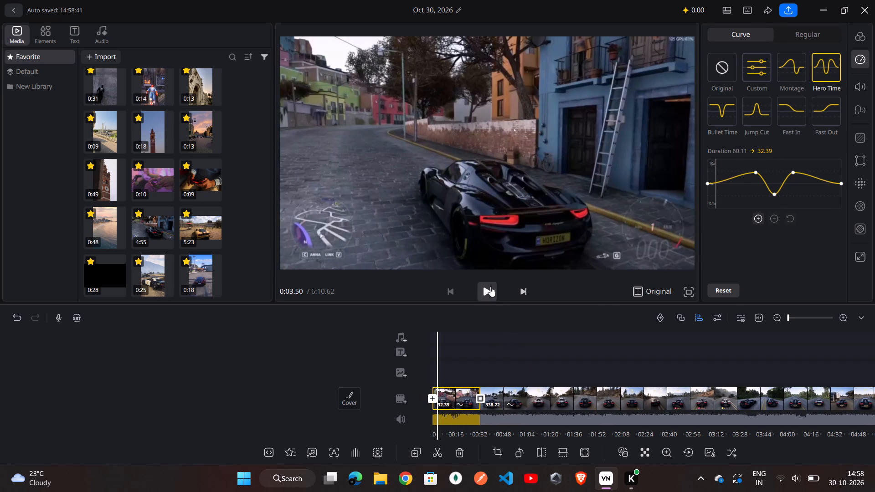
click(490, 287)
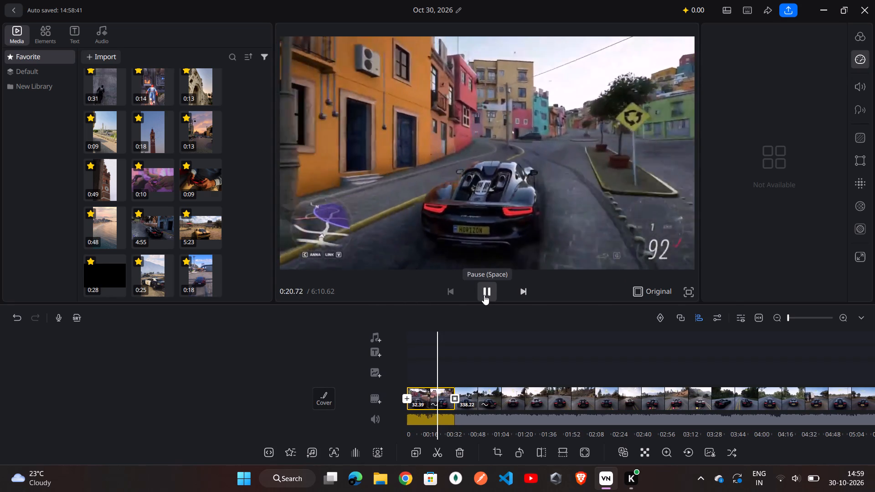
click(484, 295)
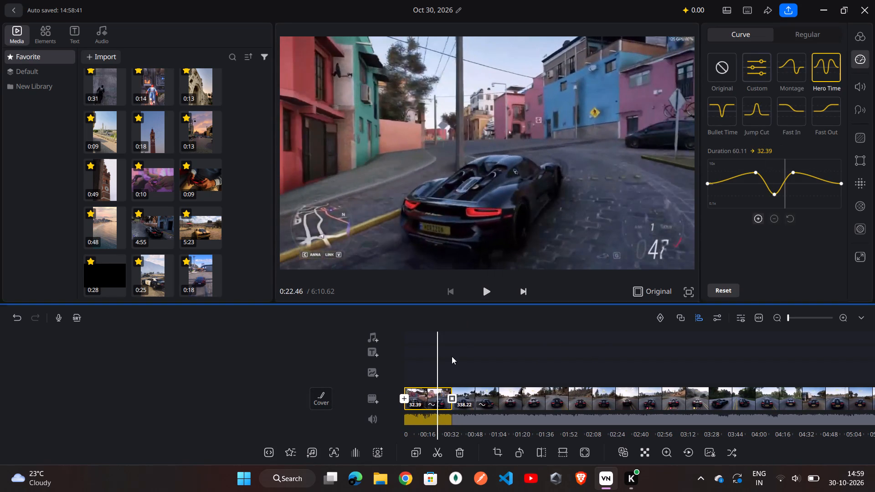
Split the long second car clip at about 0:49 and again at about 1:05.
scroll(473, 369, left, 3)
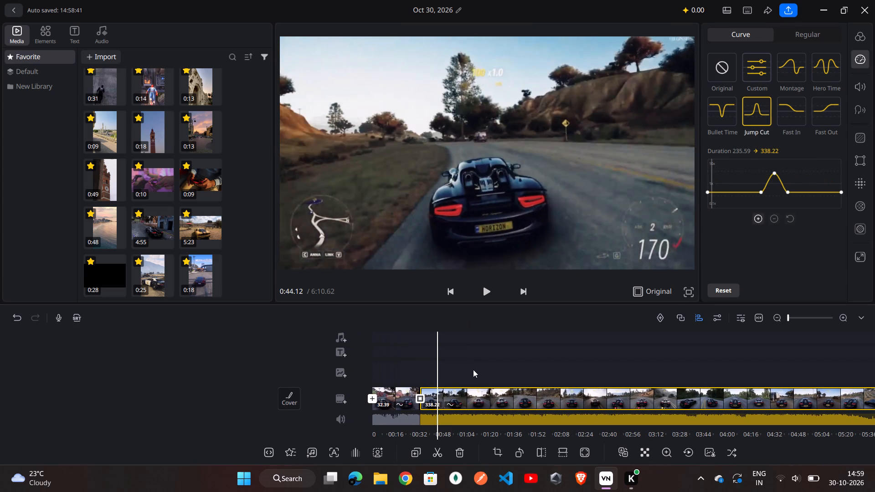
scroll(473, 369, left, 1)
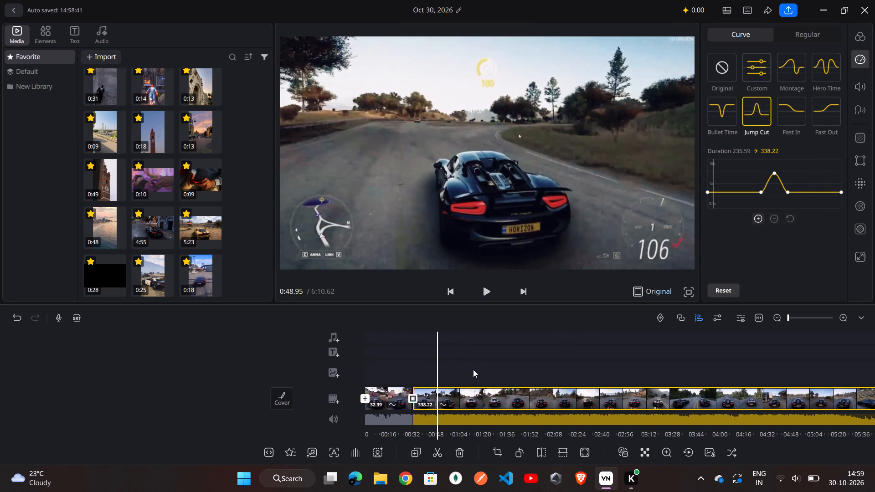
key(ctrl+b)
ctrl+scroll(473, 369, left, 1)
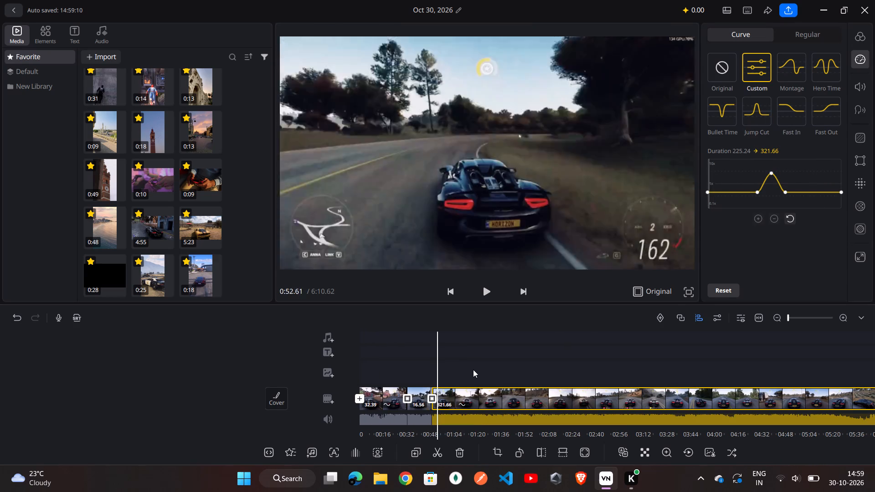
ctrl+scroll(473, 369, left, 1)
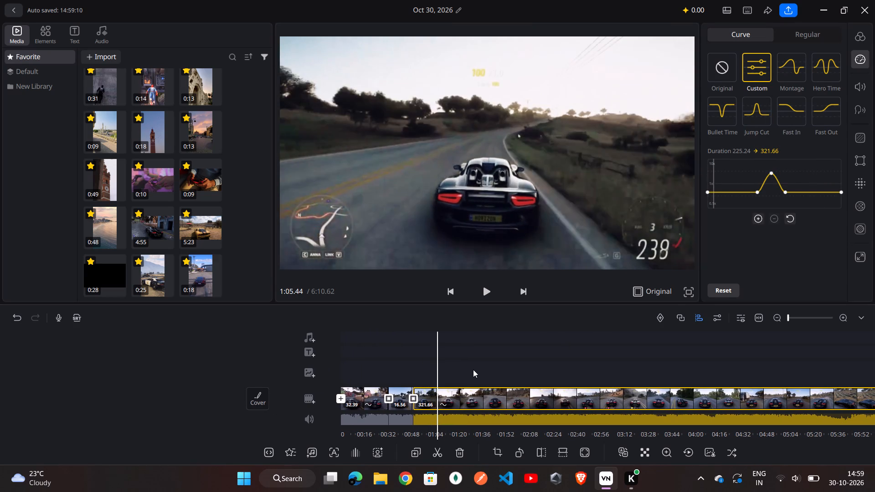
ctrl+scroll(473, 369, left, 1)
key(ctrl+b)
Split the remaining long car clip at about 1:20 and again at about 1:36.
ctrl+scroll(473, 369, left, 1)
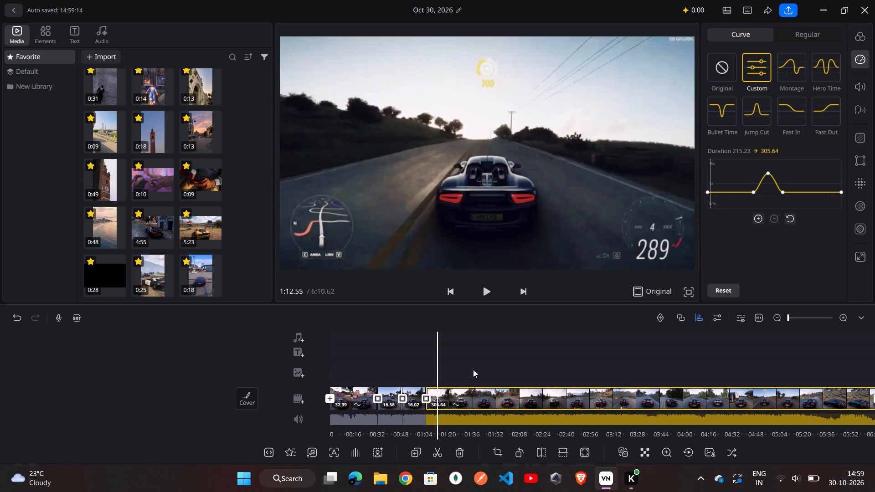
ctrl+scroll(473, 369, left, 1)
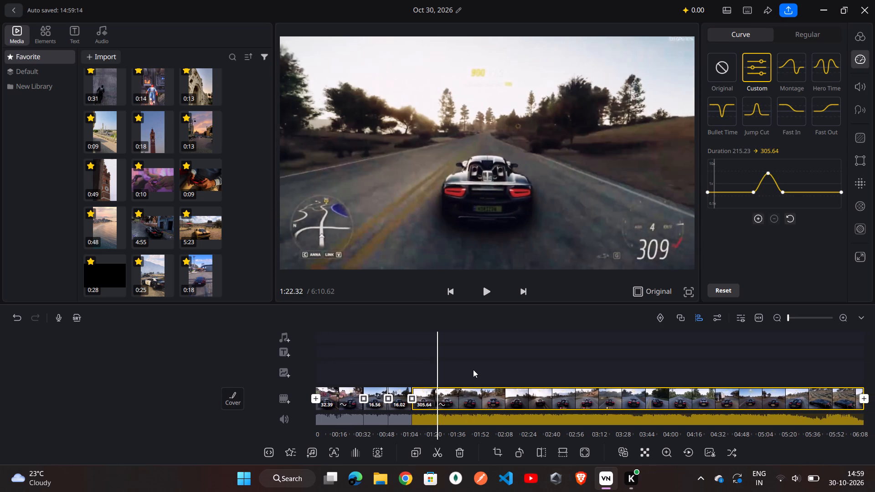
ctrl+scroll(473, 369, left, 1)
key(ctrl+b)
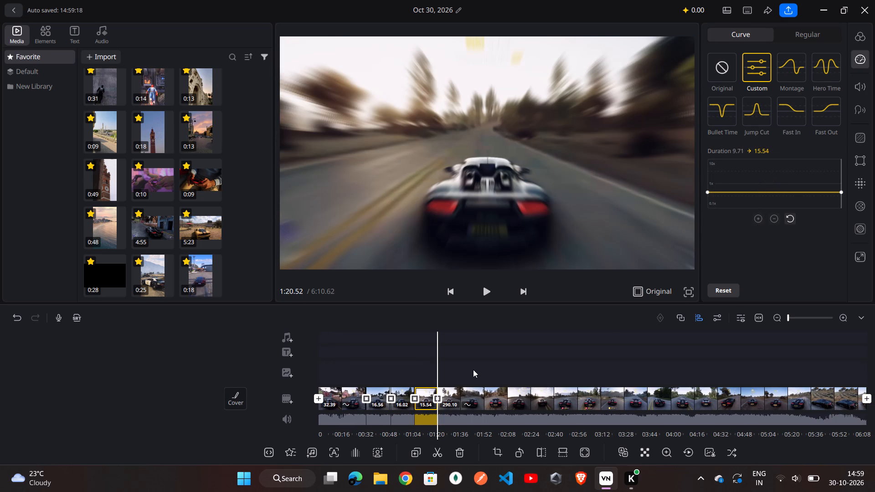
ctrl+scroll(473, 369, left, 1)
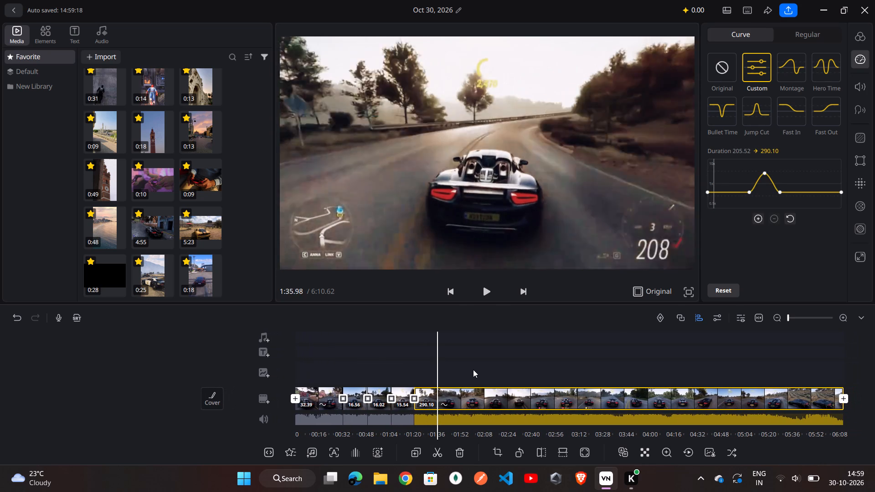
ctrl+scroll(473, 369, left, 1)
key(ctrl+b)
Split the remaining long car clip at about 1:52.
ctrl+scroll(473, 369, left, 1)
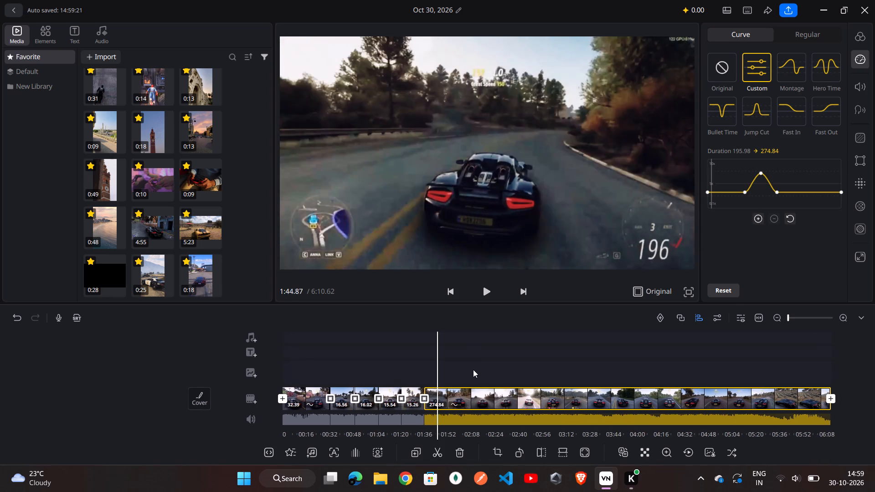
ctrl+scroll(473, 369, left, 1)
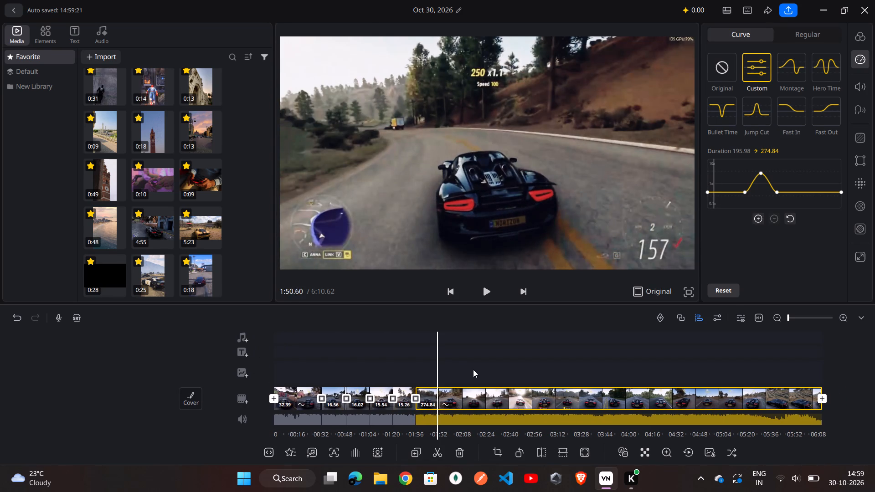
ctrl+scroll(473, 369, left, 1)
key(ctrl+b)
Split the remaining long car clip at about 2:07 and again at about 2:23.
ctrl+scroll(473, 369, left, 1)
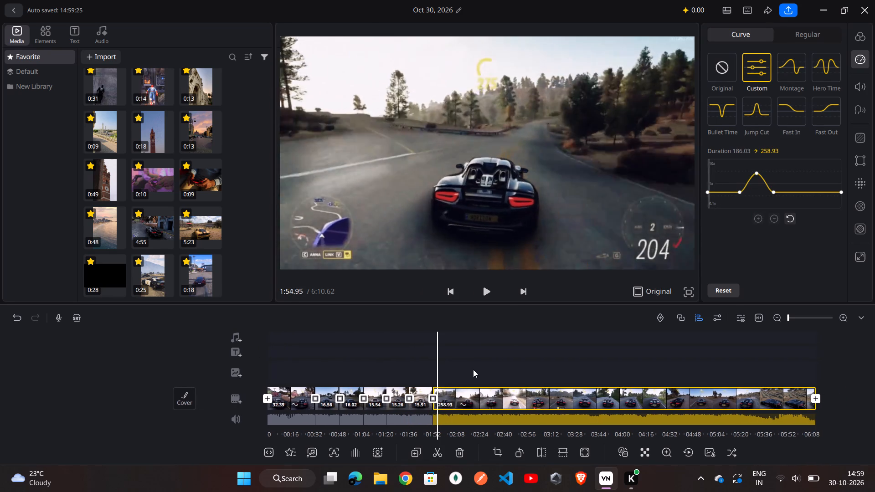
ctrl+scroll(473, 369, left, 1)
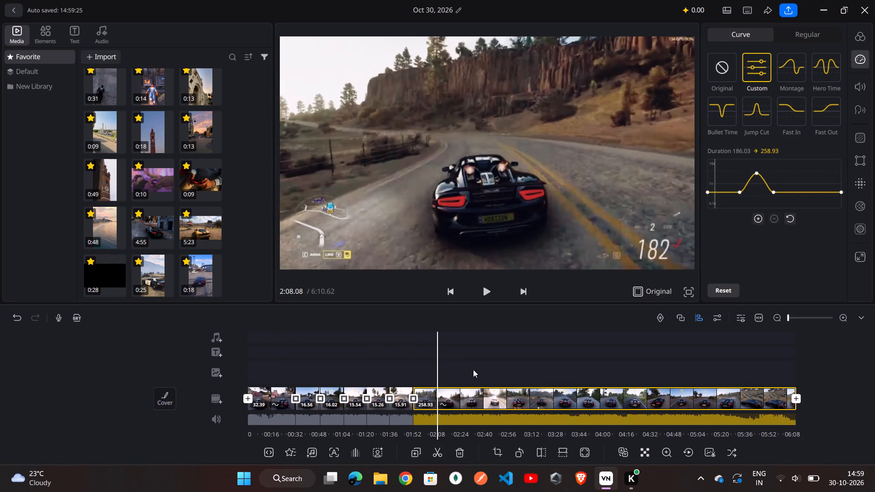
ctrl+scroll(473, 369, left, 1)
key(ctrl+b)
ctrl+scroll(473, 369, left, 1)
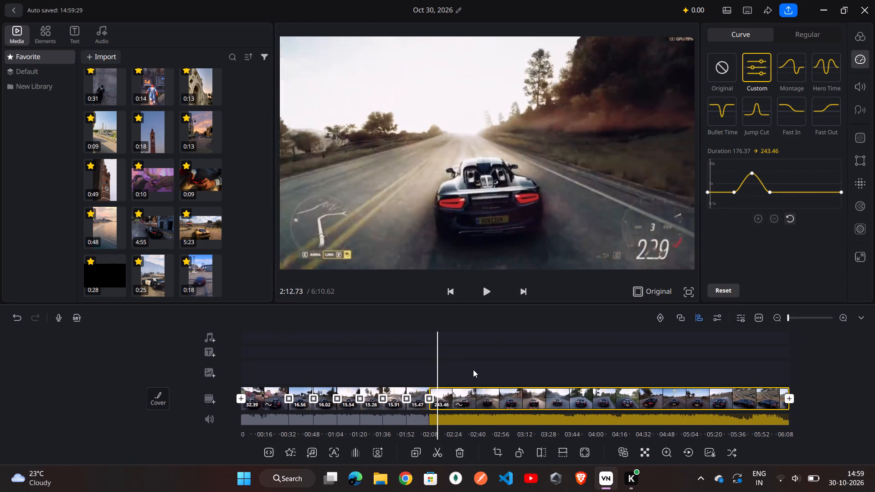
ctrl+scroll(473, 369, left, 1)
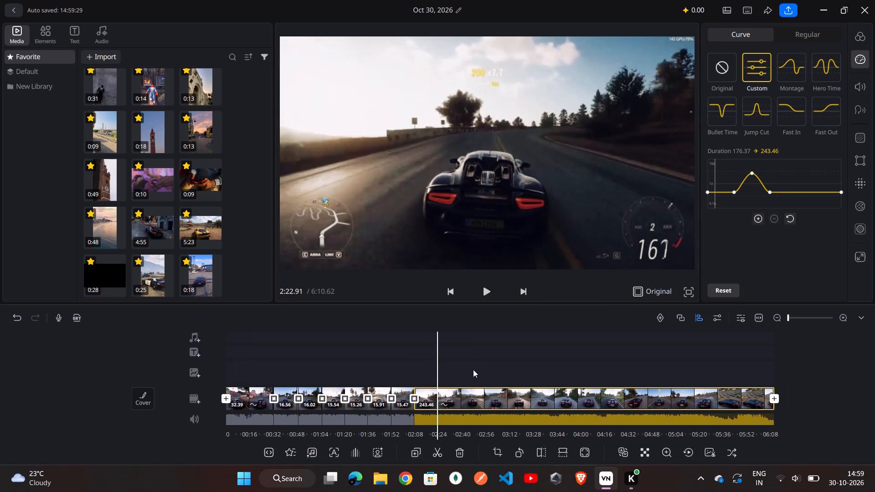
key(ctrl+b)
Split the remaining long car clip at about 2:38 and again at about 2:53.
ctrl+scroll(473, 369, left, 1)
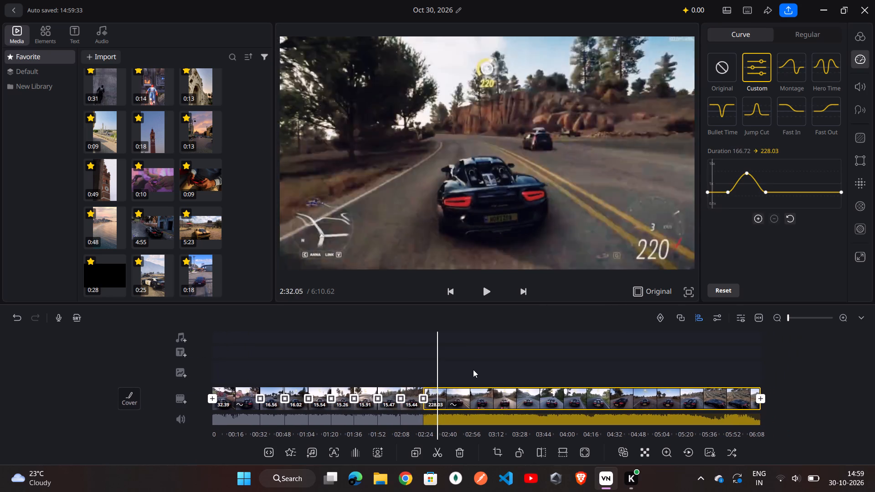
ctrl+scroll(473, 369, left, 1)
key(ctrl+b)
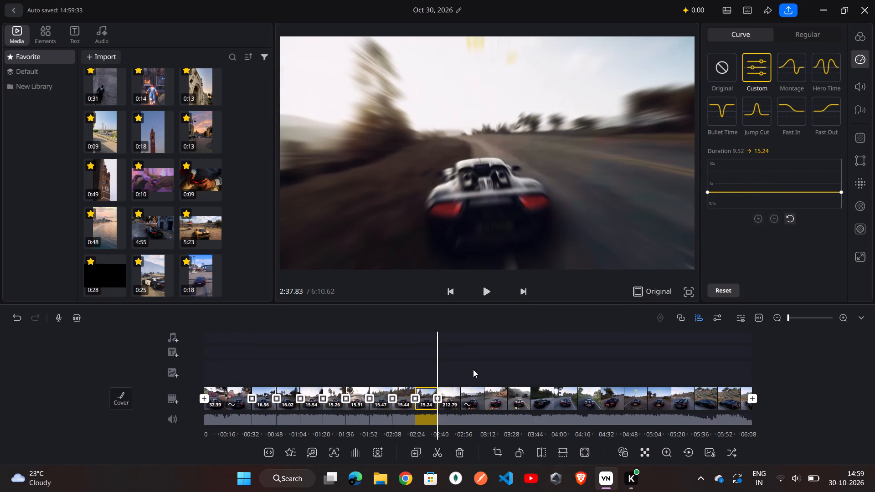
ctrl+scroll(473, 369, left, 1)
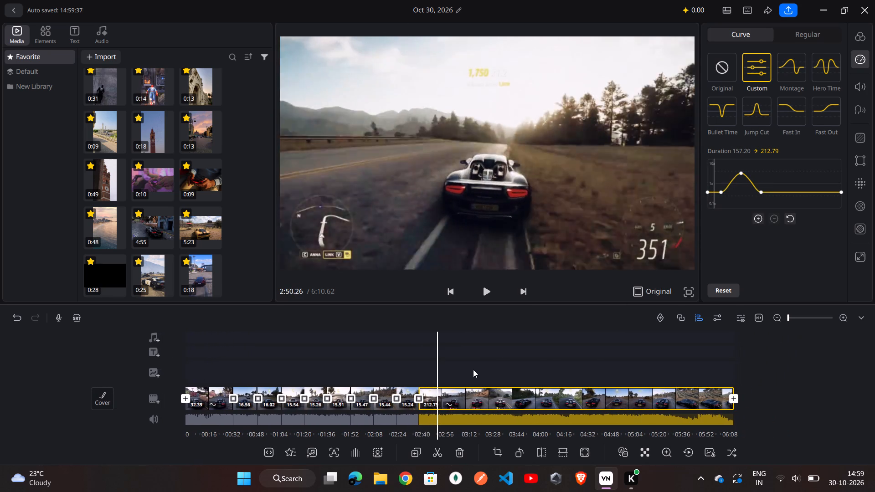
ctrl+scroll(473, 369, left, 1)
key(ctrl+b)
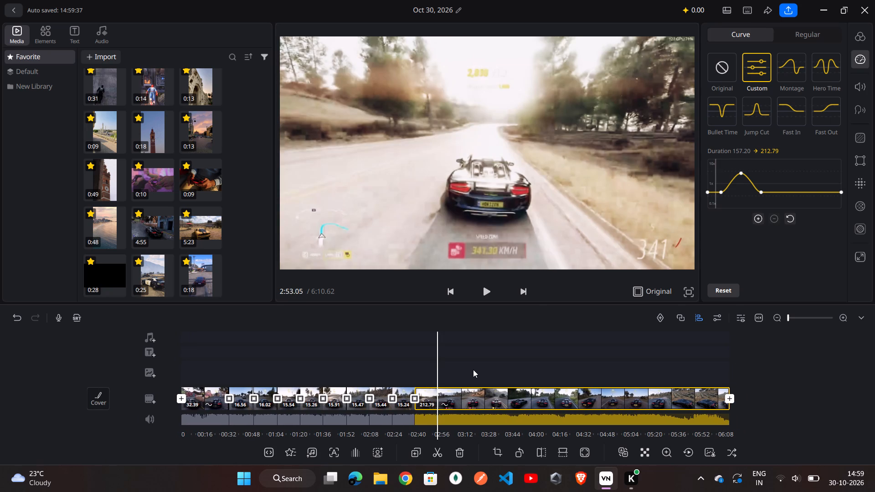
Split the remaining long car clip at about 3:09 and again at about 3:25.
ctrl+scroll(473, 369, left, 1)
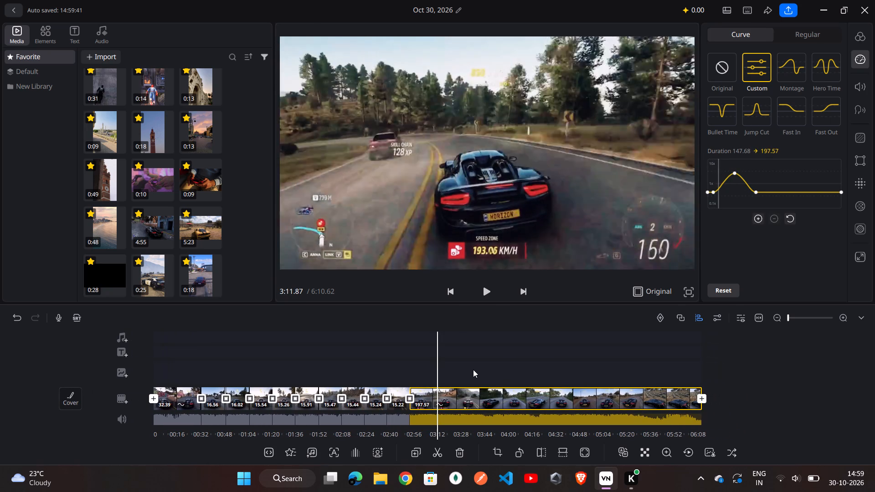
ctrl+scroll(473, 369, left, 1)
key(ctrl+b)
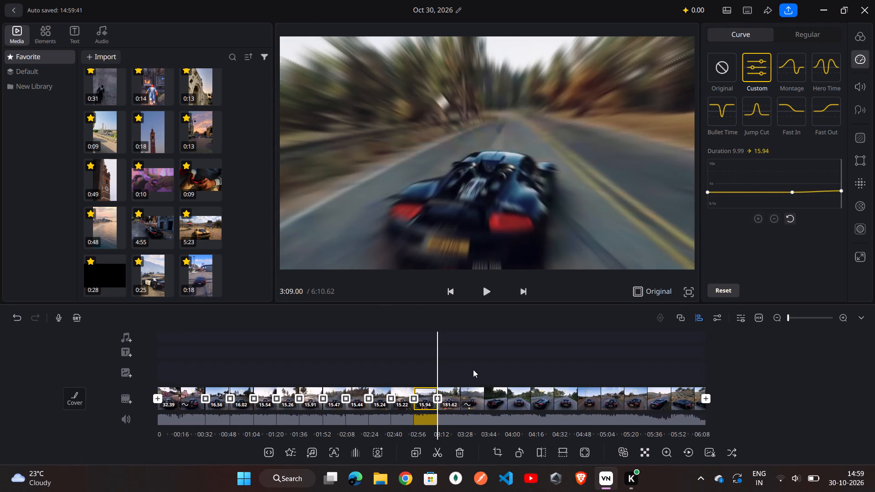
ctrl+scroll(473, 369, left, 1)
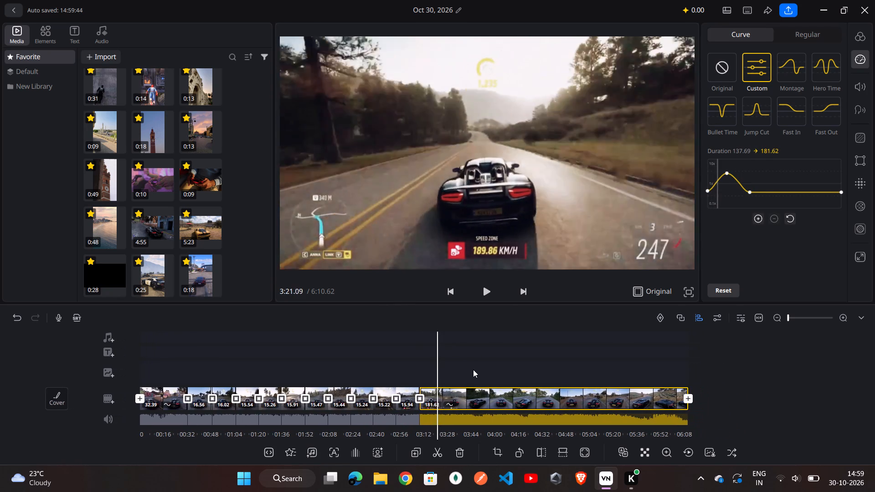
ctrl+scroll(473, 369, left, 2)
key(ctrl+b)
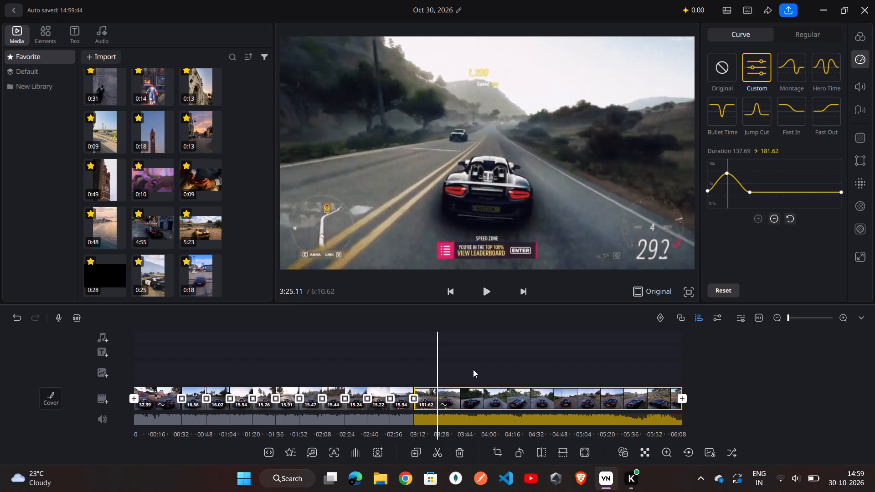
Split the remaining long car clip at about 3:42 and again at about 3:59.
ctrl+scroll(473, 369, left, 2)
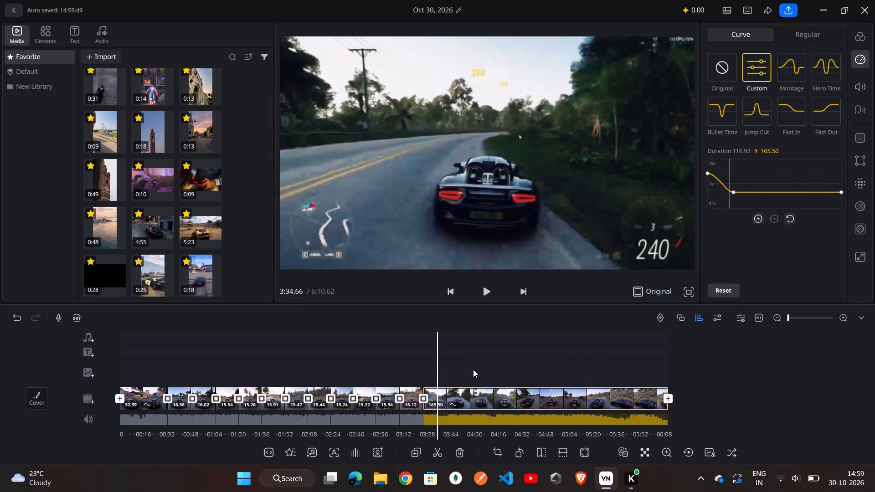
ctrl+scroll(473, 369, left, 1)
key(ctrl+b)
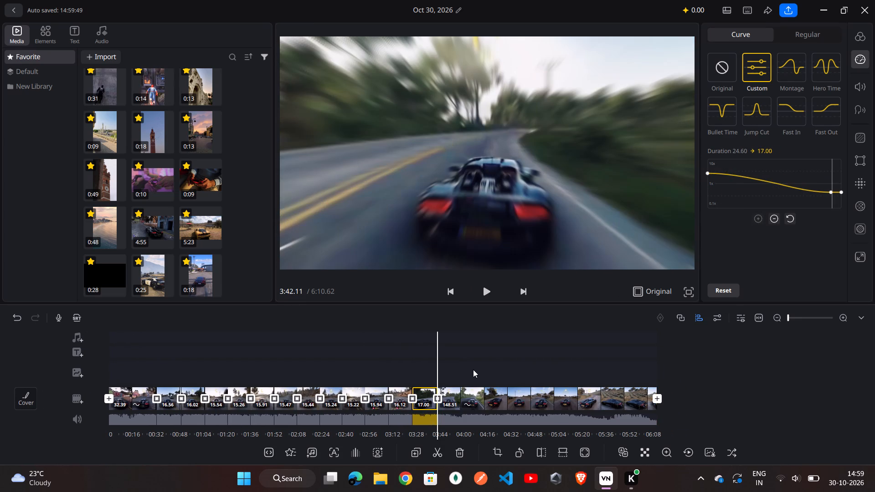
ctrl+scroll(473, 369, left, 1)
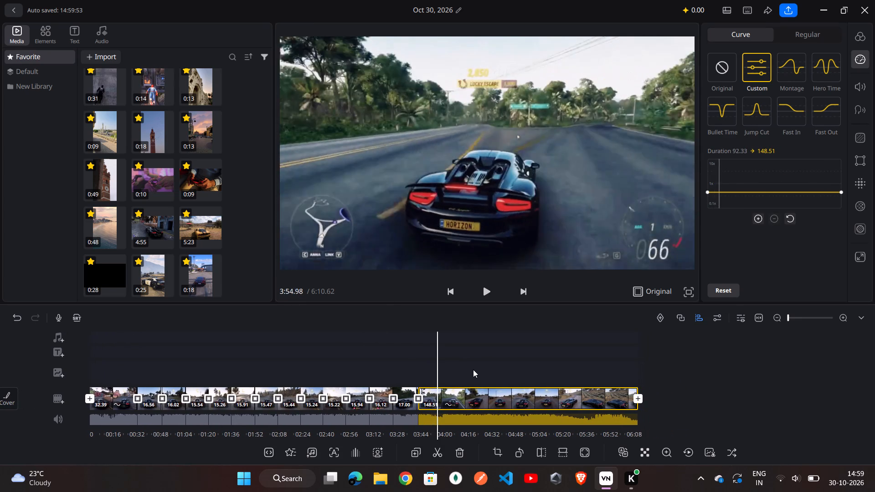
ctrl+scroll(473, 369, left, 1)
key(ctrl+b)
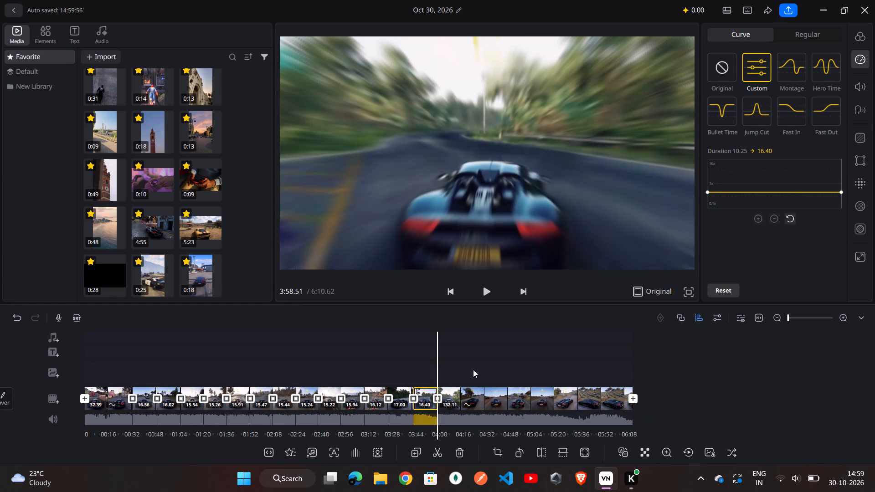
Split the remaining long car clip at about 4:14 and again at about 4:30.
ctrl+scroll(473, 369, left, 1)
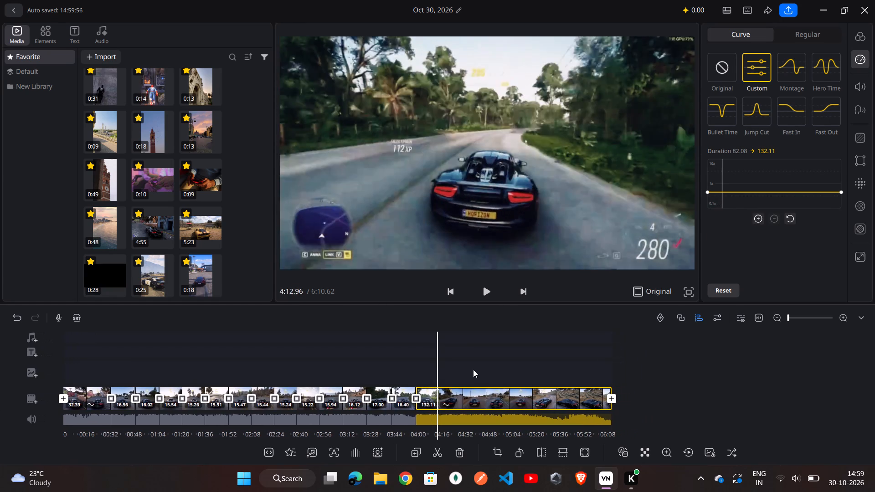
ctrl+scroll(473, 369, left, 1)
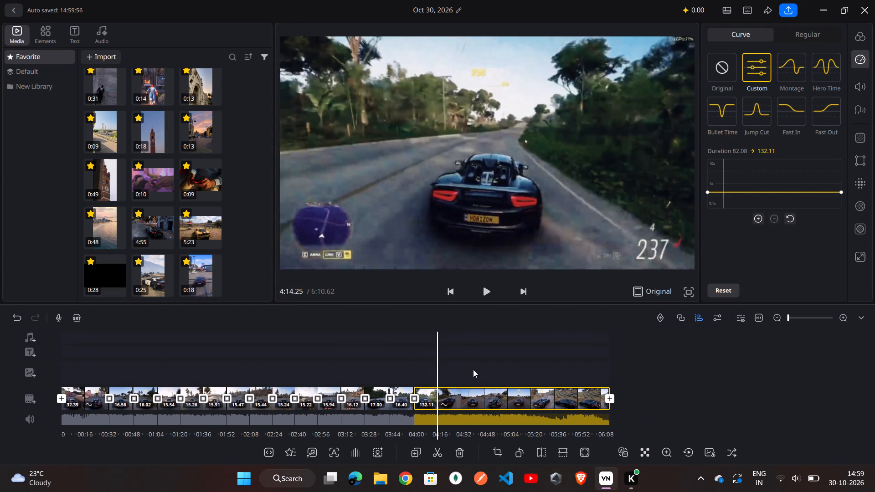
key(ctrl+b)
ctrl+scroll(473, 369, left, 1)
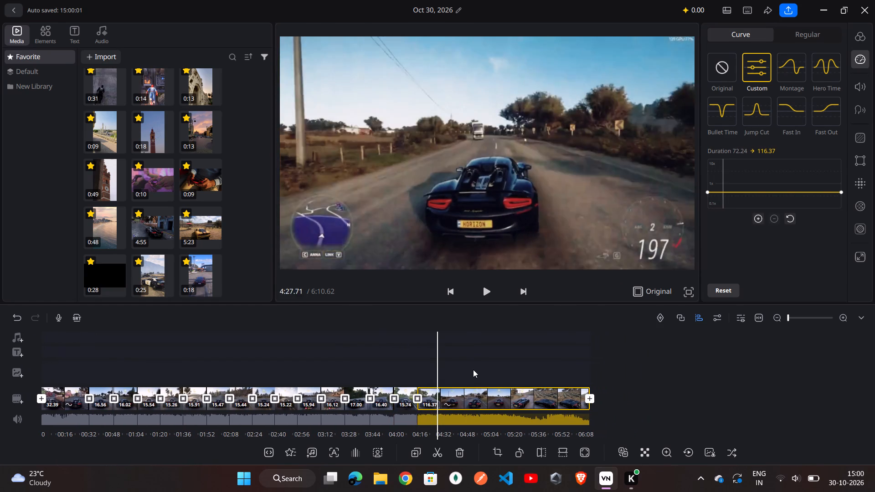
ctrl+scroll(473, 369, left, 1)
key(ctrl+b)
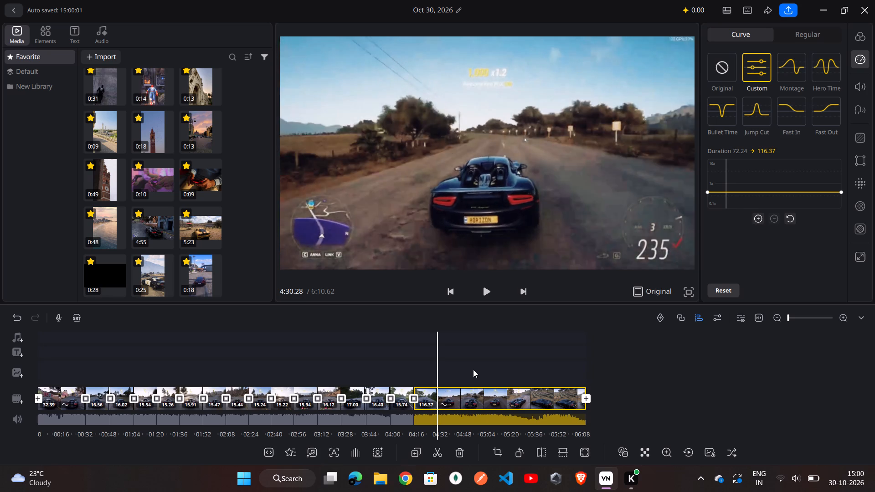
Split the remaining long car clip at about 4:48 and again at about 5:03.
ctrl+scroll(473, 369, left, 1)
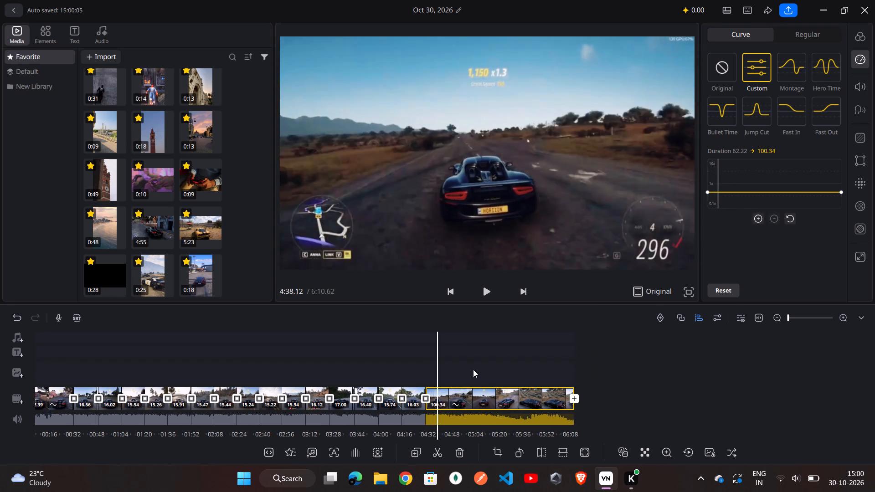
ctrl+scroll(473, 369, left, 2)
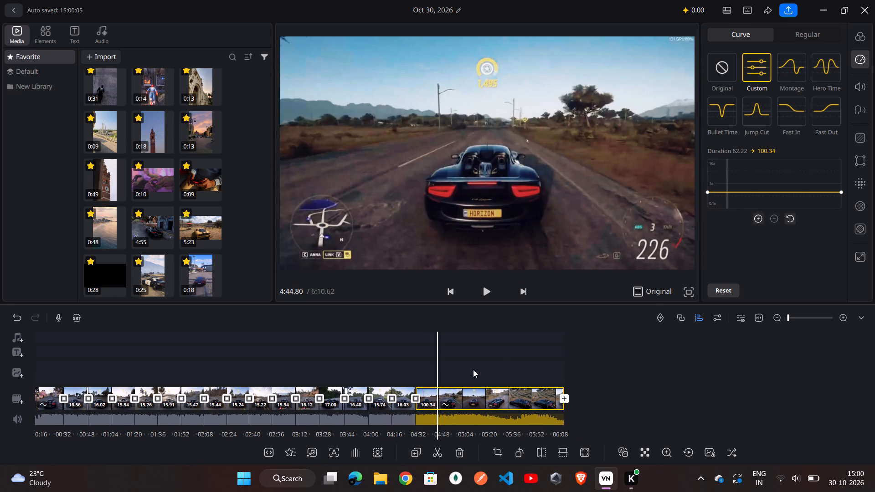
key(ctrl+b)
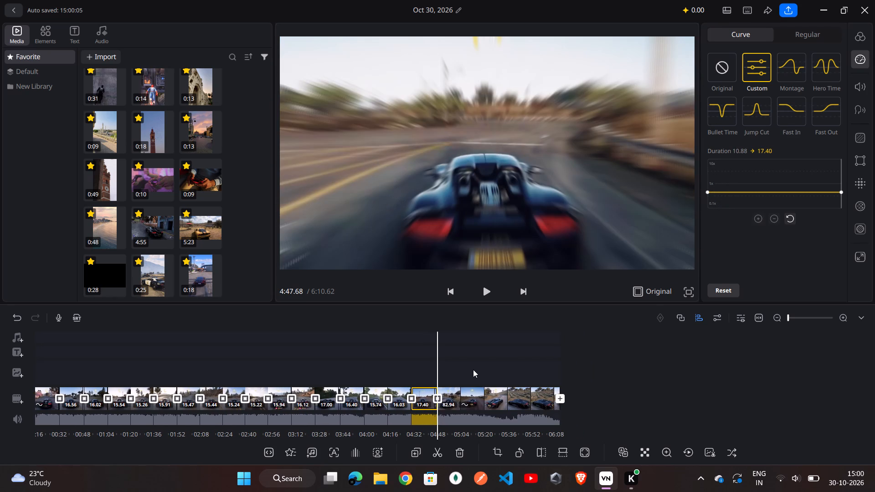
ctrl+scroll(473, 369, left, 1)
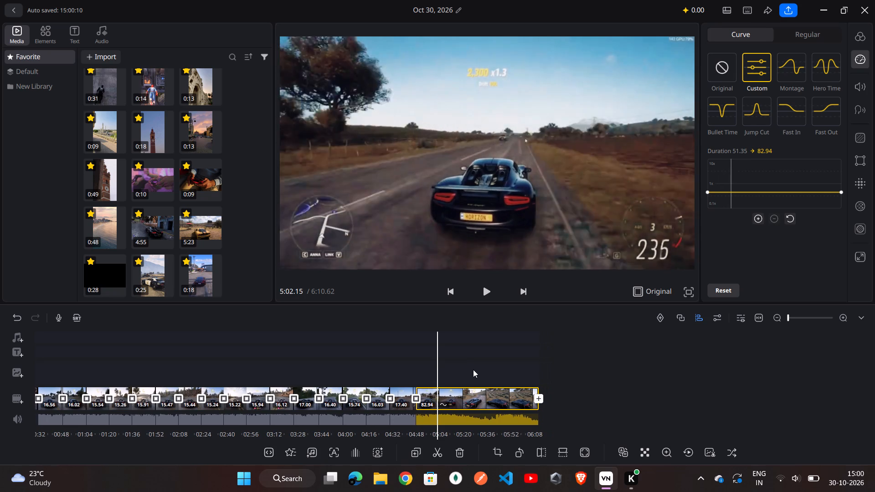
ctrl+scroll(473, 369, left, 1)
key(ctrl+b)
Split the remaining long car clip at about 5:19 and again at about 5:36.
ctrl+scroll(473, 369, left, 1)
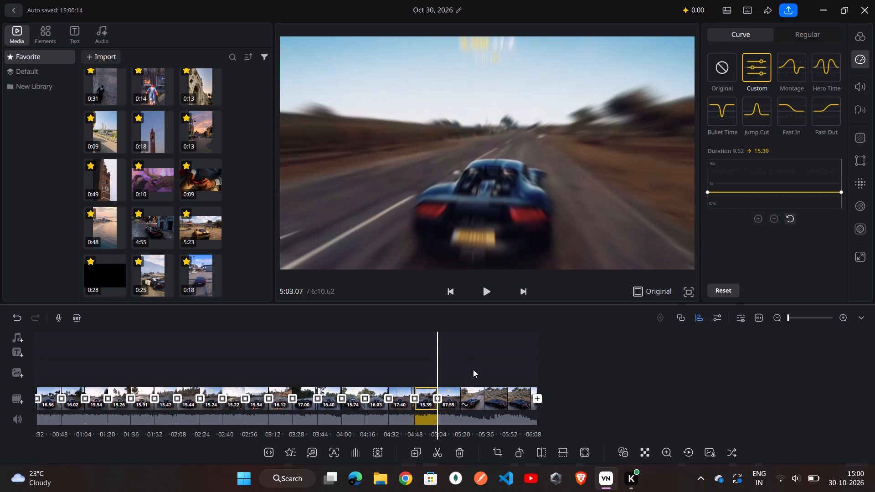
ctrl+scroll(473, 369, left, 1)
key(ctrl+b)
ctrl+scroll(473, 369, left, 1)
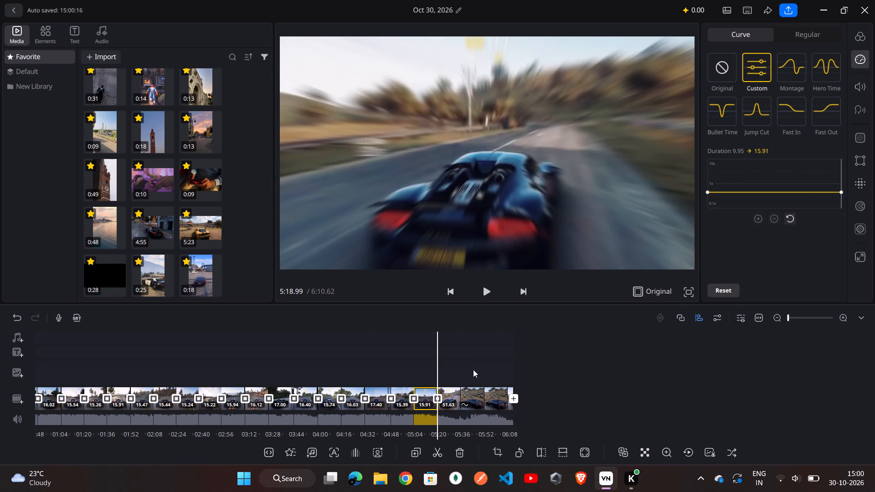
ctrl+scroll(473, 369, left, 1)
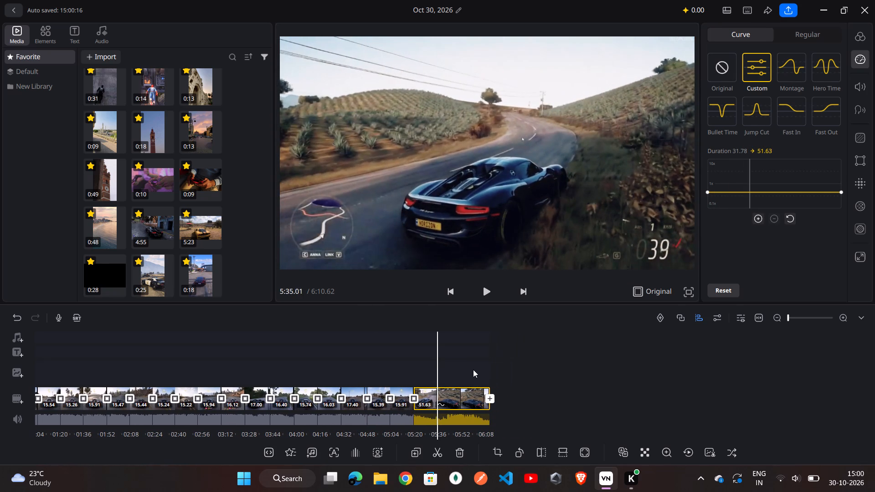
ctrl+scroll(473, 369, left, 1)
key(ctrl+b)
Split the last remaining stretch of the car clip at about 5:51.
ctrl+scroll(473, 369, left, 1)
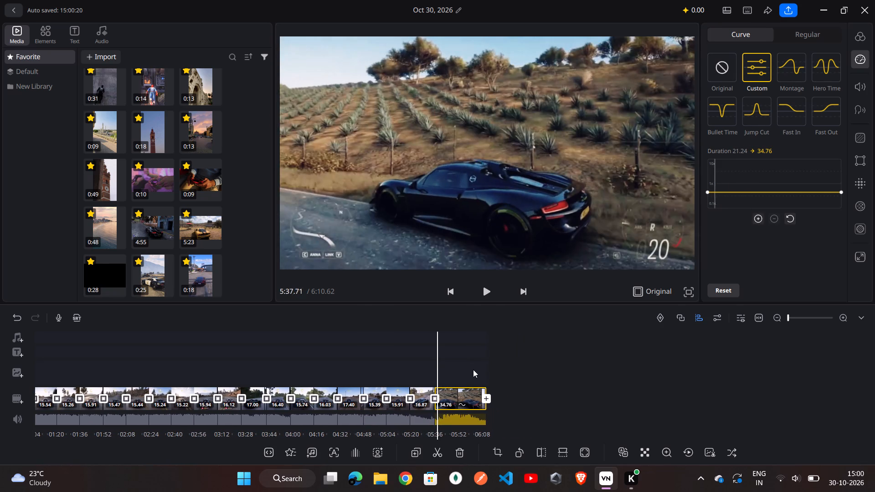
ctrl+scroll(473, 369, left, 1)
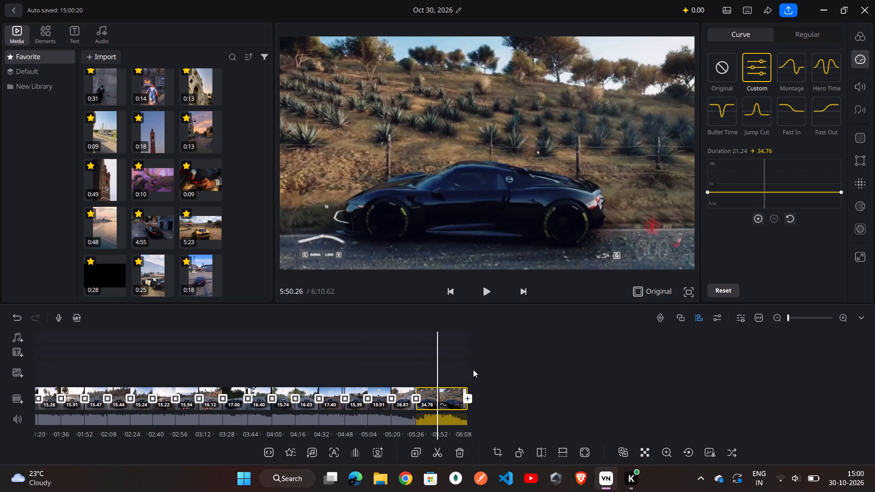
ctrl+scroll(473, 369, left, 2)
key(ctrl+b)
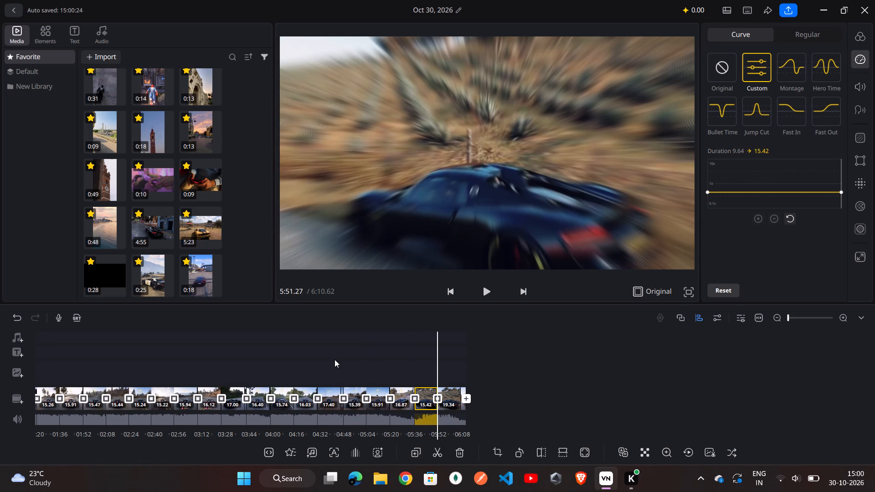
Reshape the first clip's Hero Time speed curve: first peak below 1x, middle dip raised to about 1.94x, second peak shifted slightly later.
scroll(335, 359, right, 6)
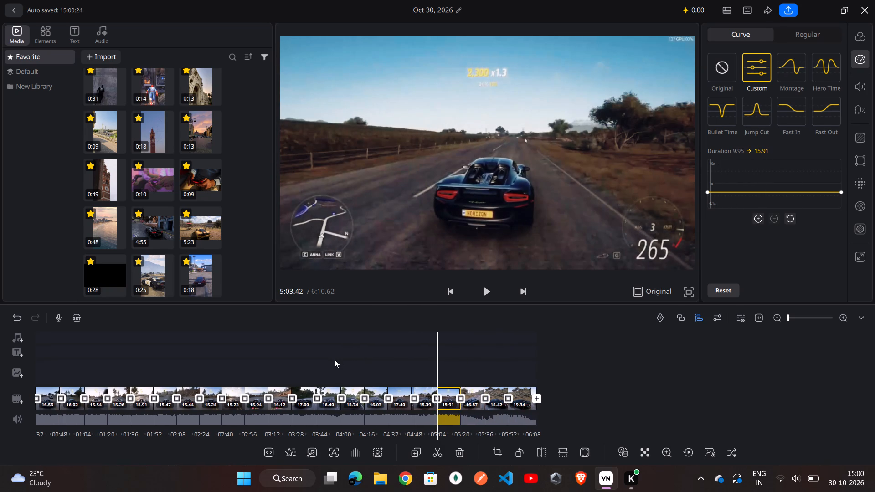
scroll(335, 359, right, 13)
scroll(335, 359, right, 9)
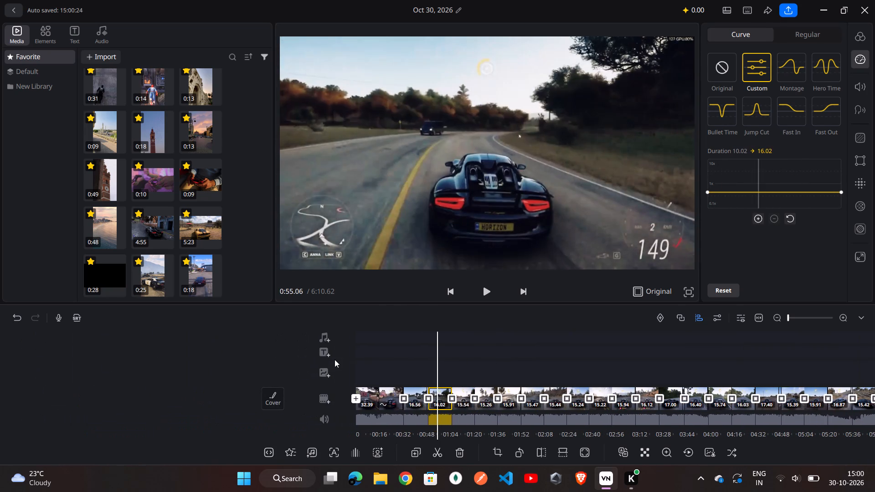
scroll(335, 359, right, 10)
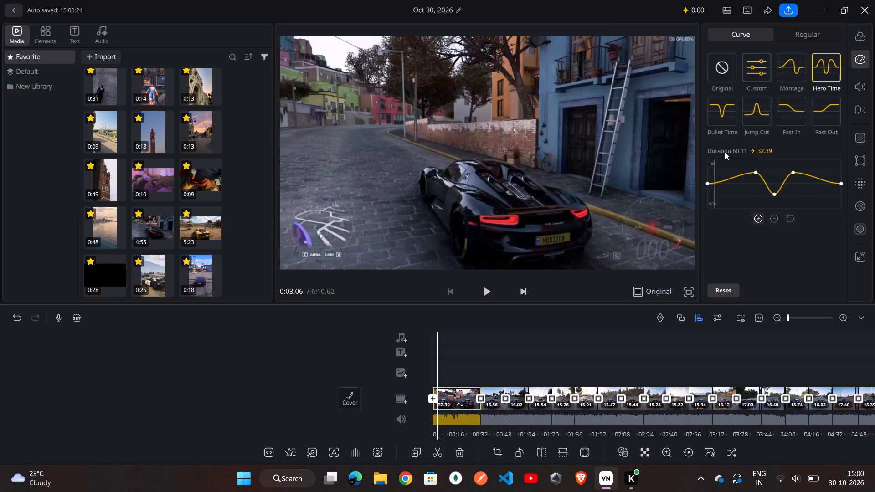
drag(757, 171, 752, 174)
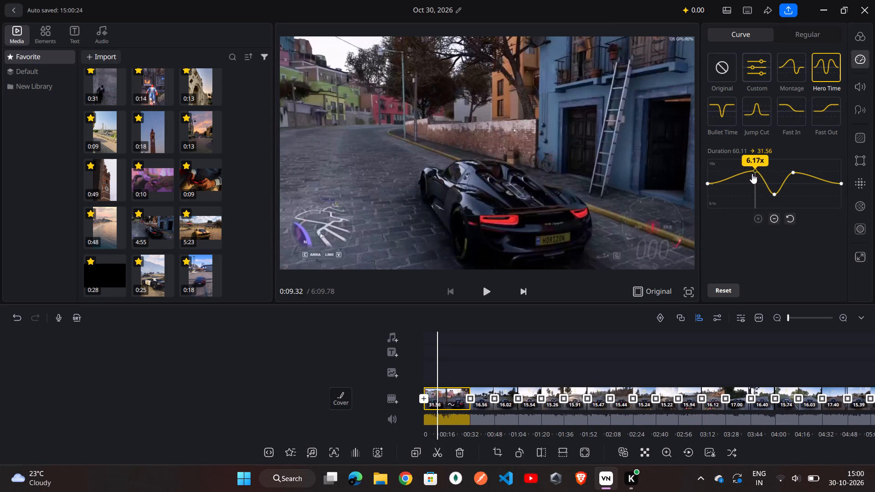
drag(752, 174, 747, 184)
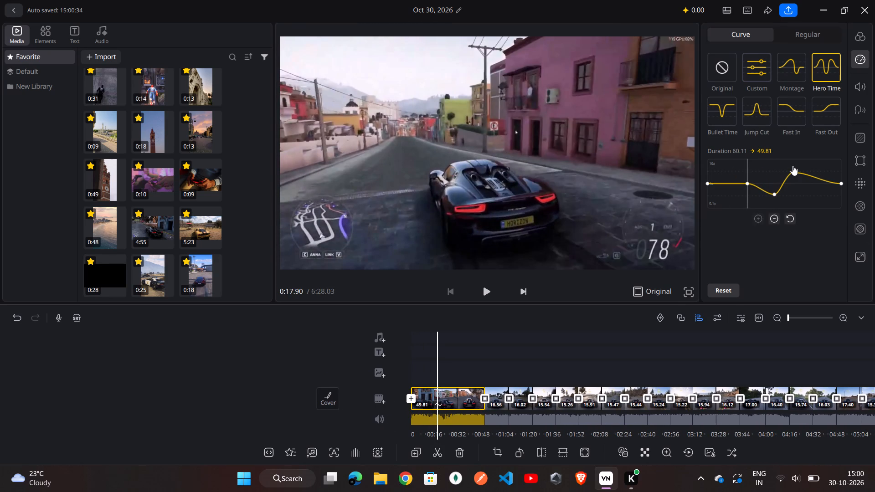
drag(797, 169, 805, 178)
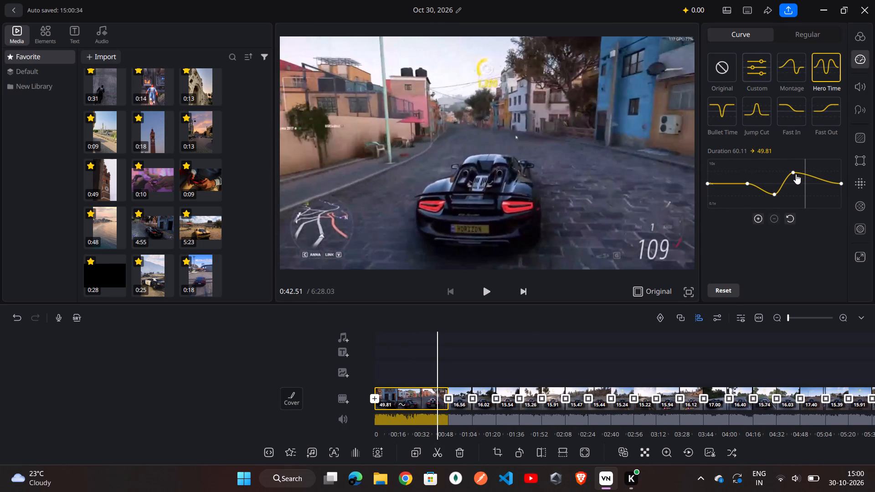
drag(792, 169, 812, 184)
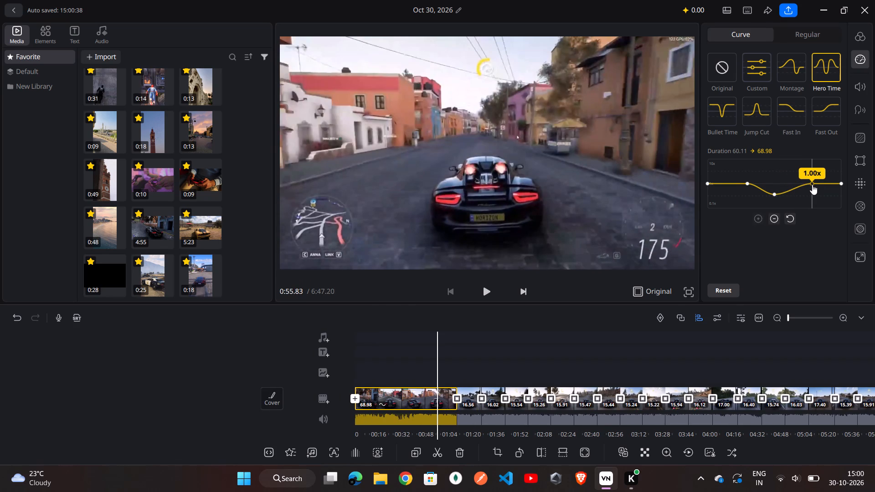
drag(812, 184, 808, 174)
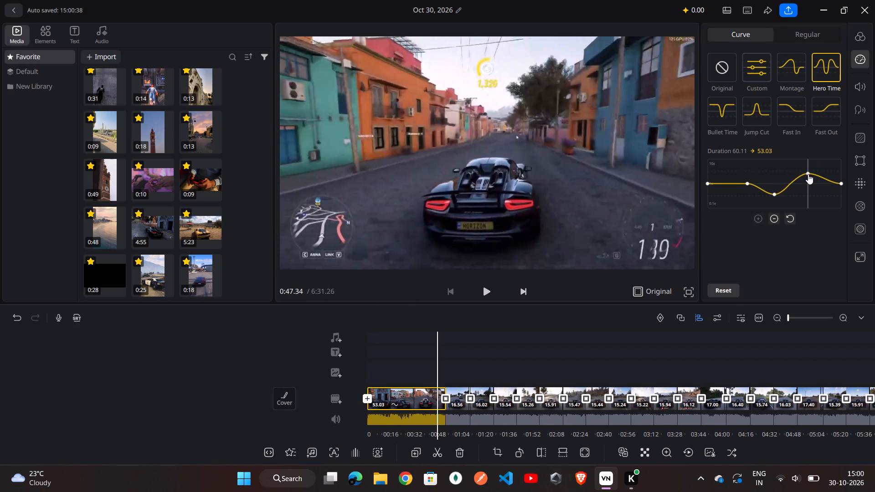
drag(777, 195, 777, 189)
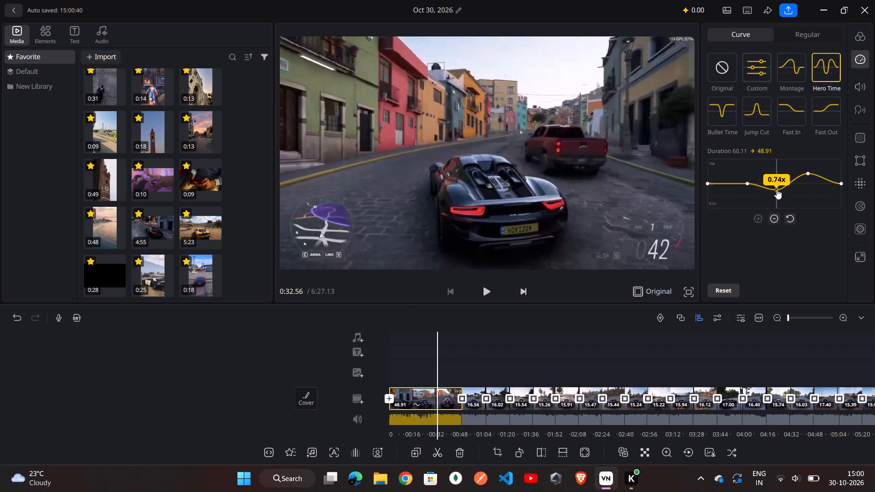
drag(777, 189, 775, 181)
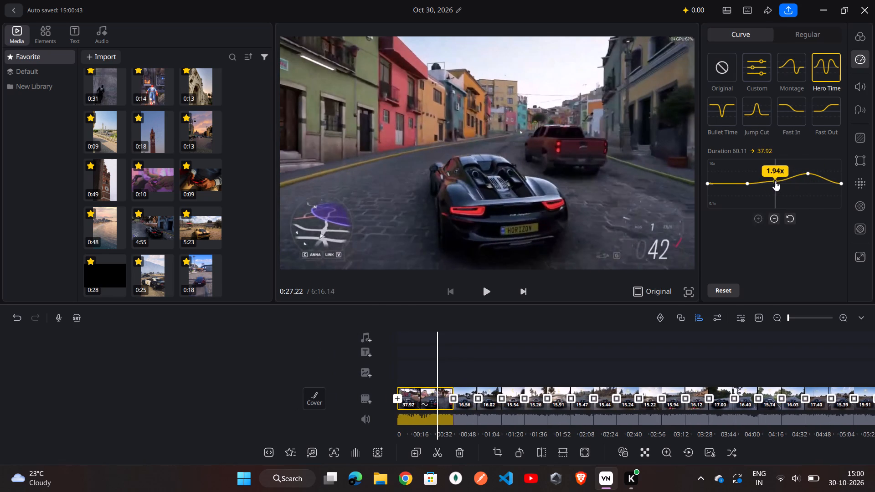
drag(751, 181, 751, 190)
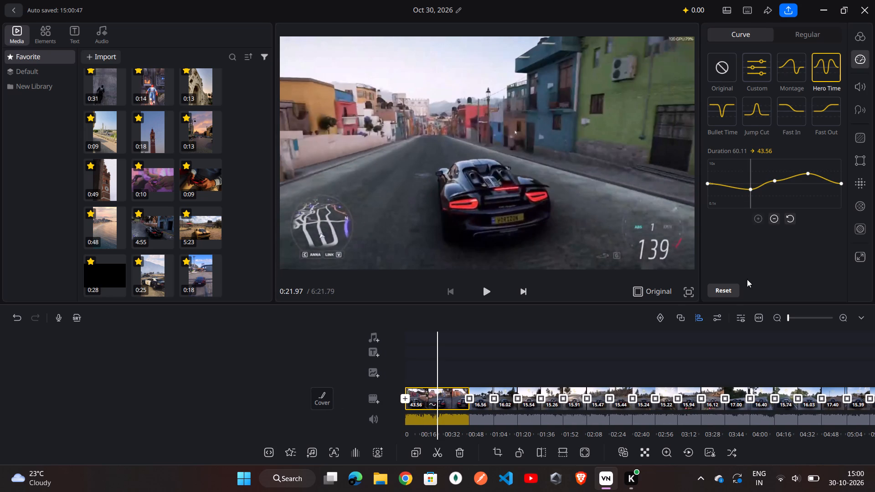
Add the 5:23 yellow car clip from the favourites to the end of the main video track.
scroll(639, 384, left, 5)
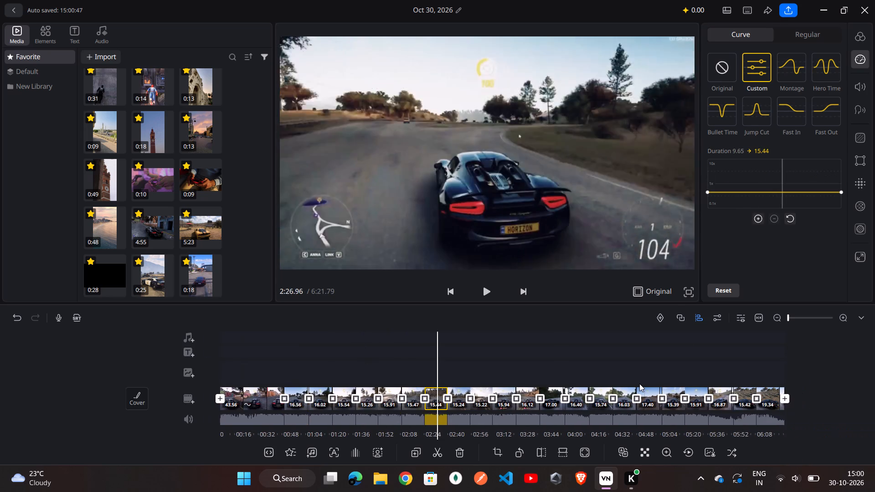
scroll(639, 384, left, 5)
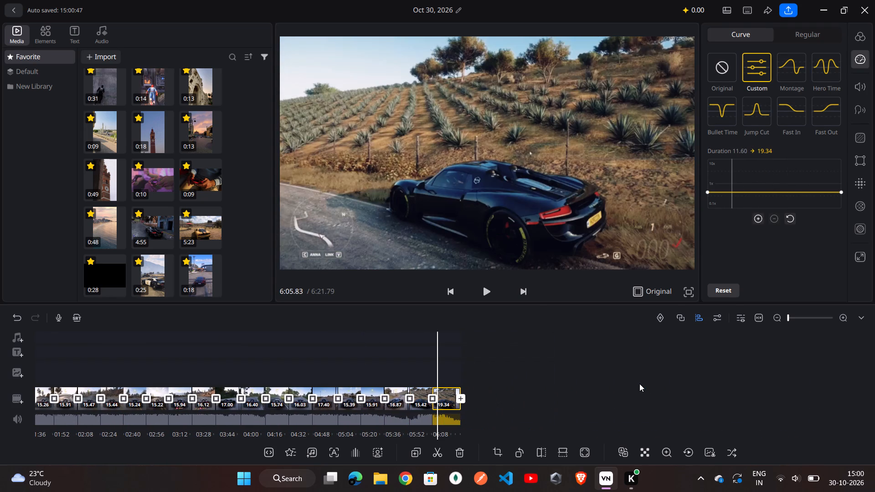
scroll(470, 389, left, 3)
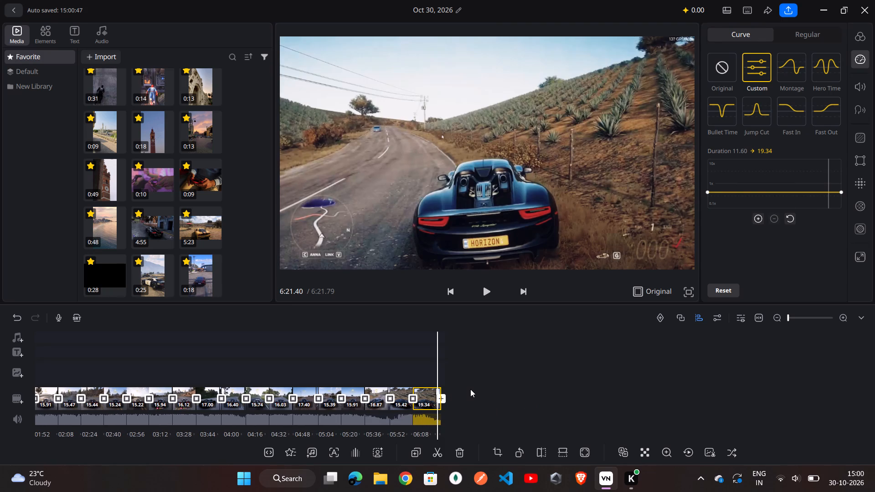
drag(200, 231, 352, 334)
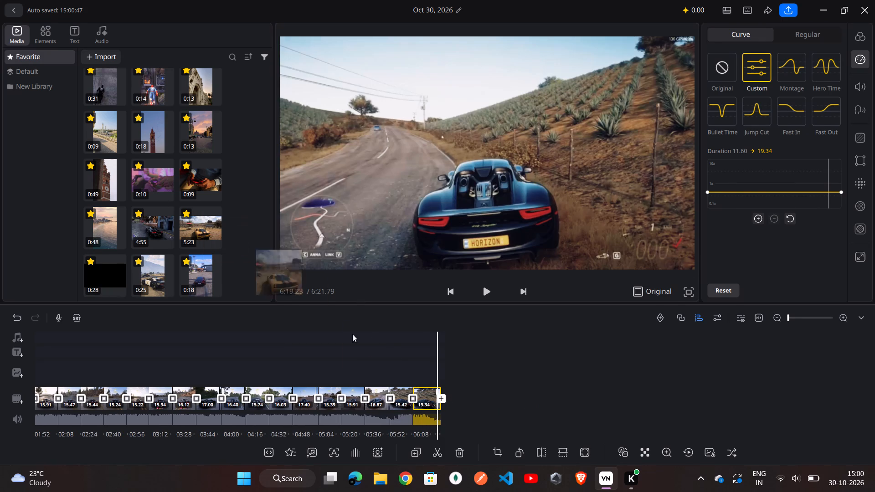
drag(352, 334, 479, 393)
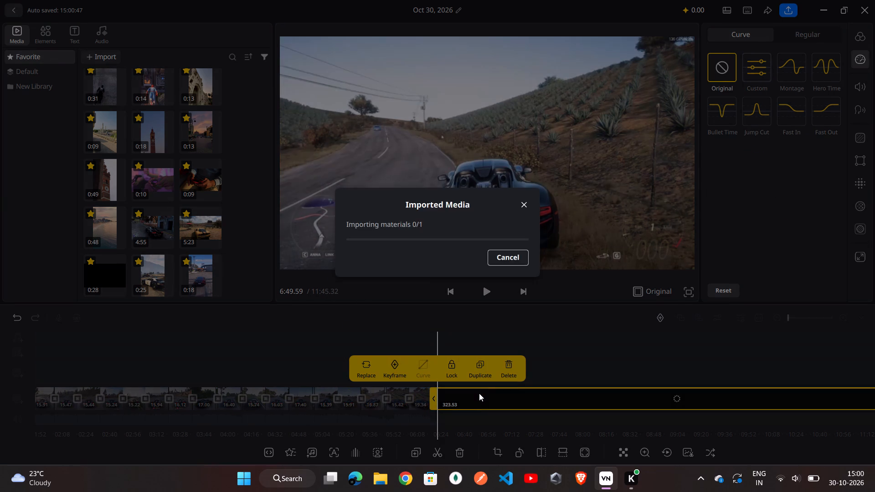
click(517, 323)
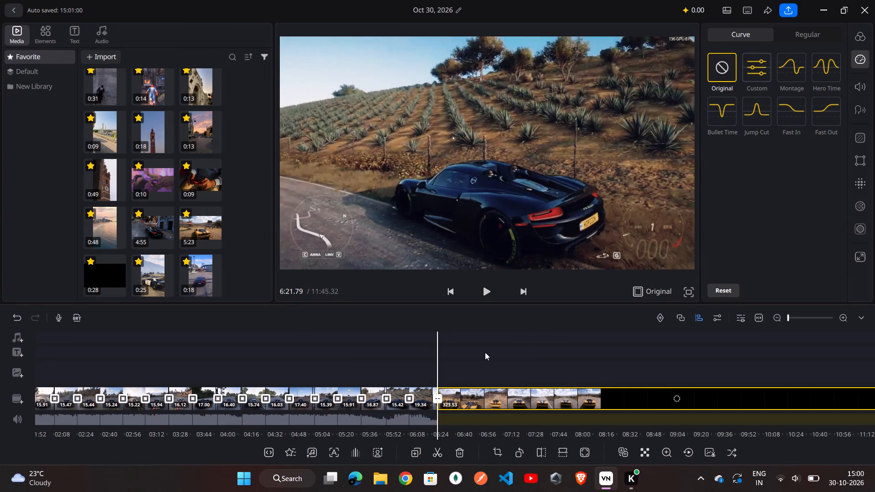
Apply a Blink transition with a 0.8 duration between the last black car segment and the yellow car clip.
click(436, 398)
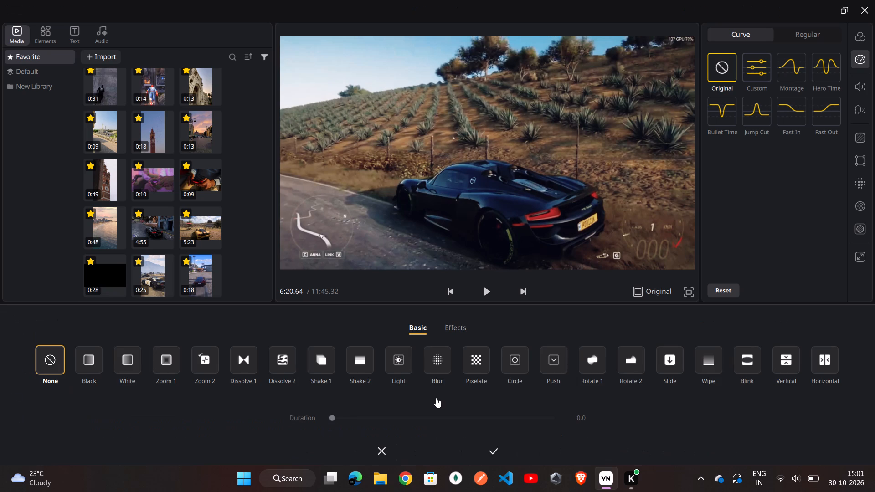
click(95, 364)
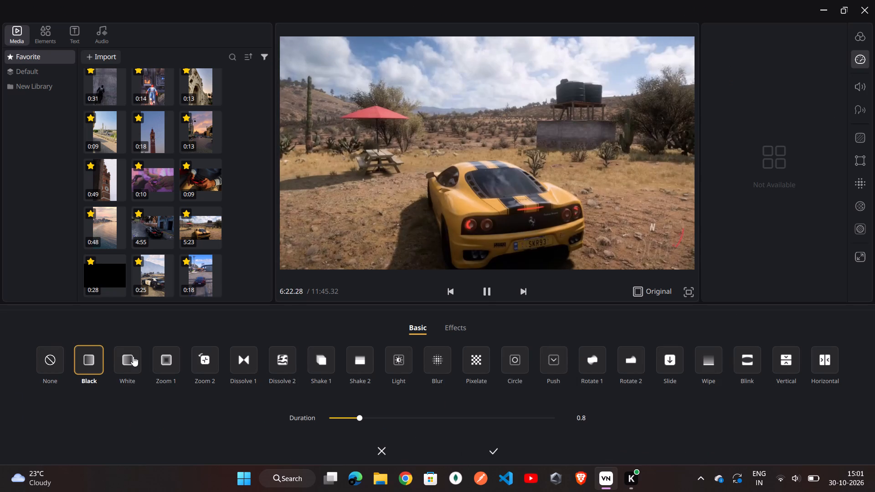
click(133, 356)
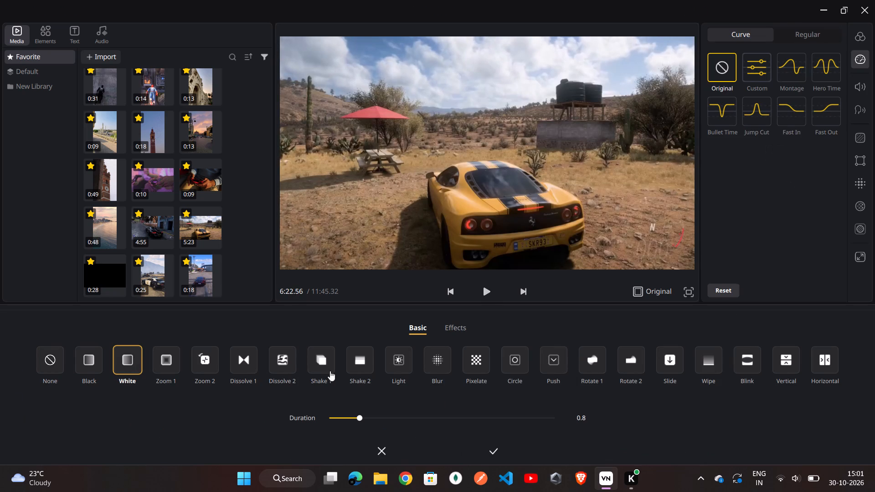
click(756, 360)
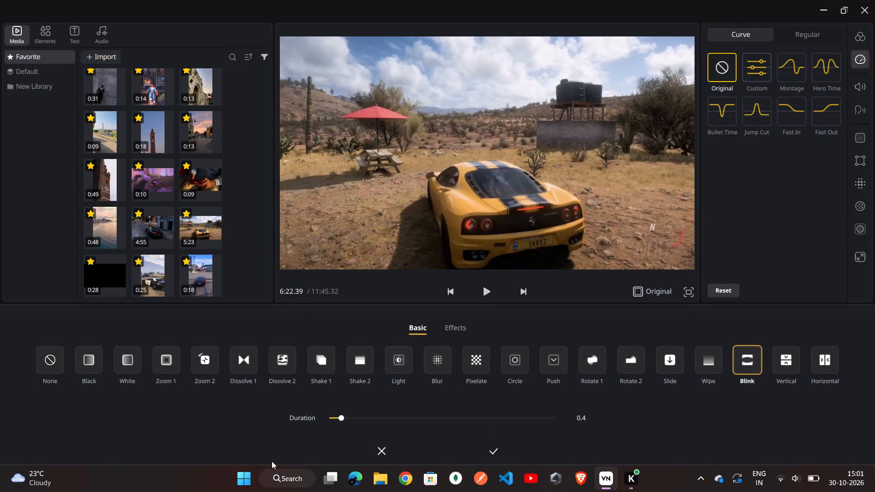
click(347, 415)
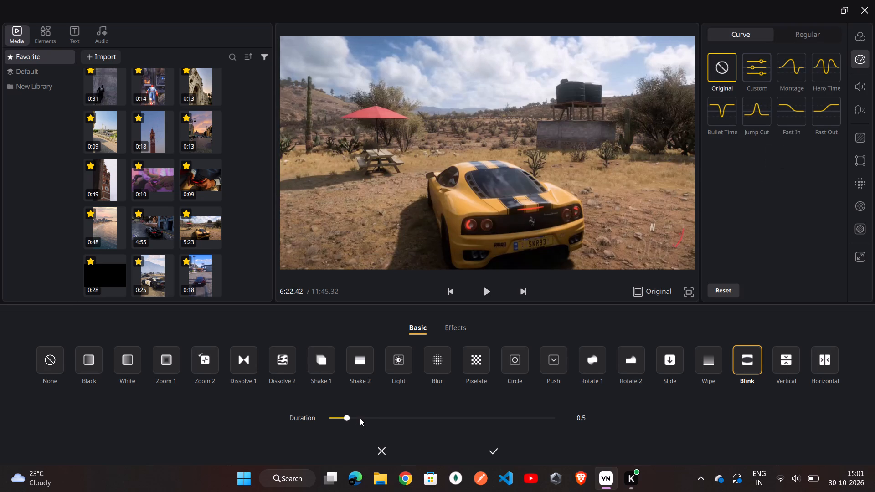
click(359, 417)
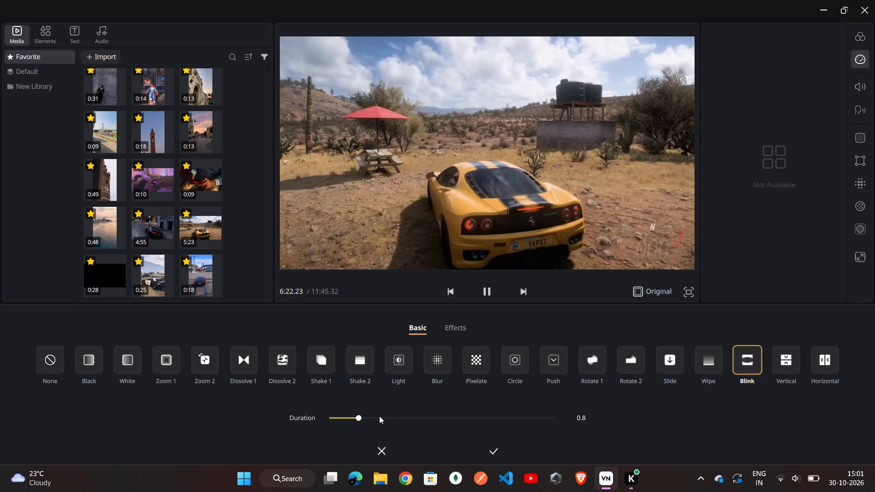
click(496, 449)
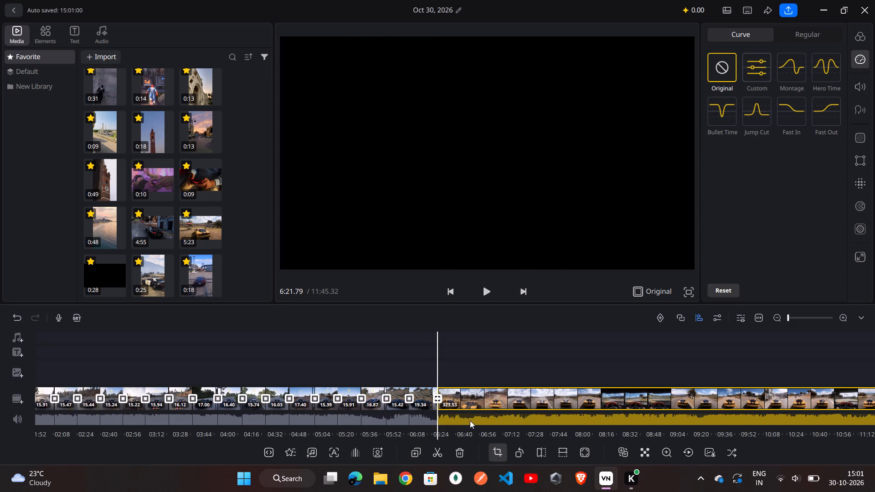
Play back the start of the yellow car clip to check the transition.
scroll(434, 322, right, 1)
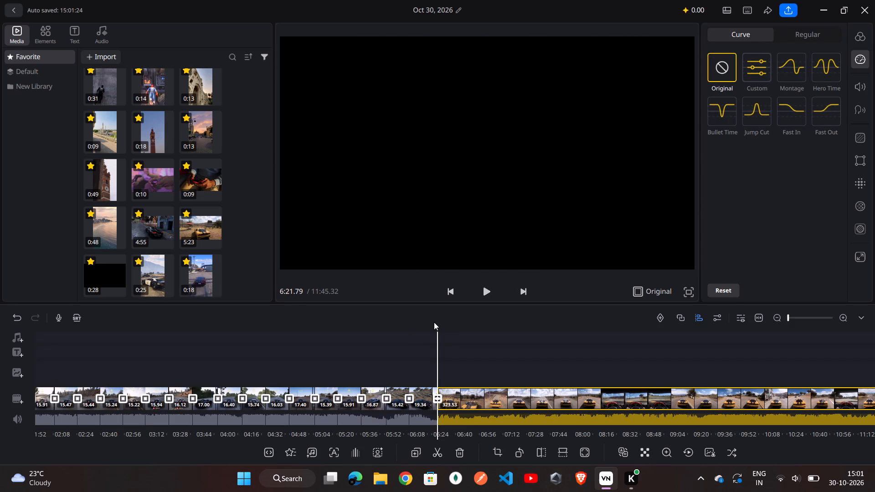
scroll(434, 322, right, 2)
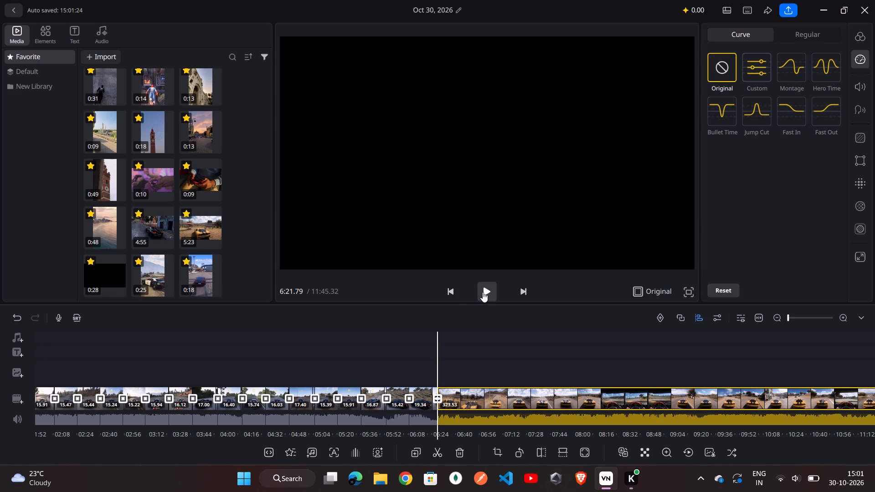
click(483, 292)
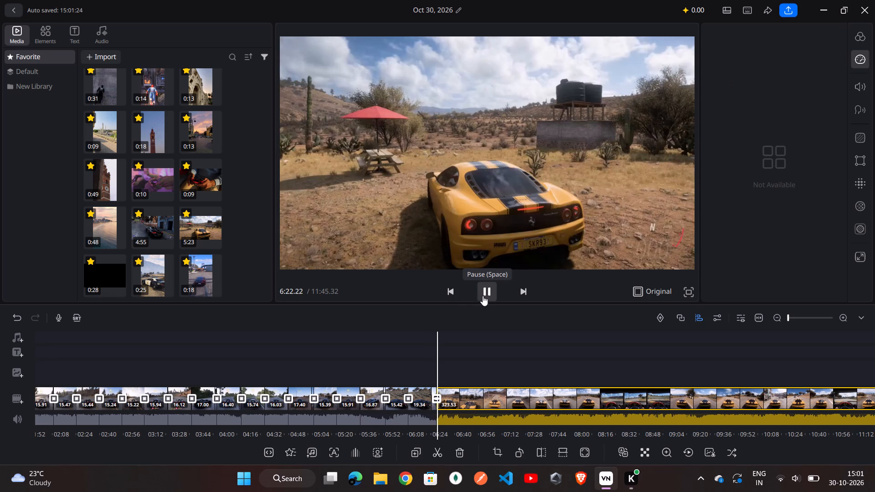
click(485, 294)
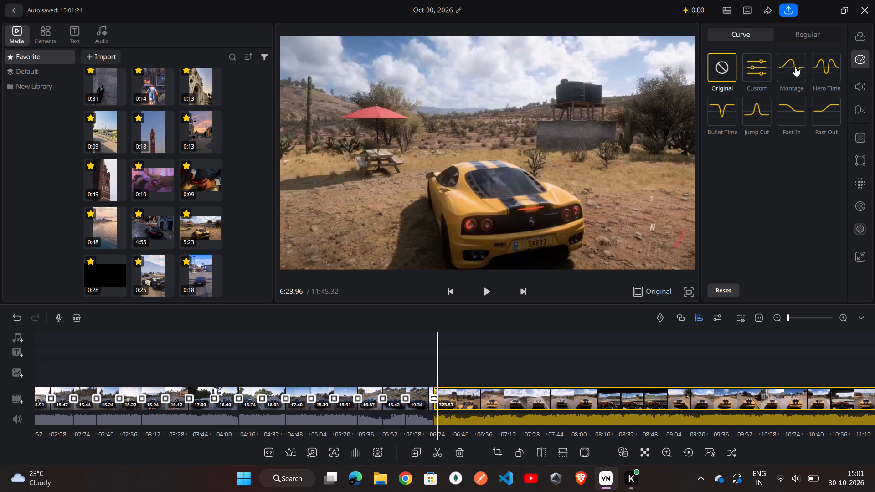
Apply the Hero Time speed curve to the yellow car clip, lowering both peaks, the first to about 0.93x, and raising the dip to about 0.82x.
click(823, 65)
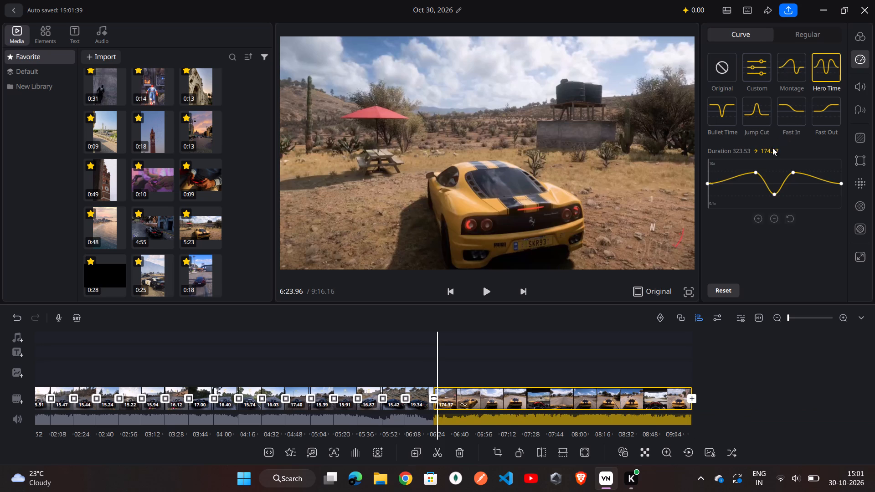
drag(756, 170, 752, 178)
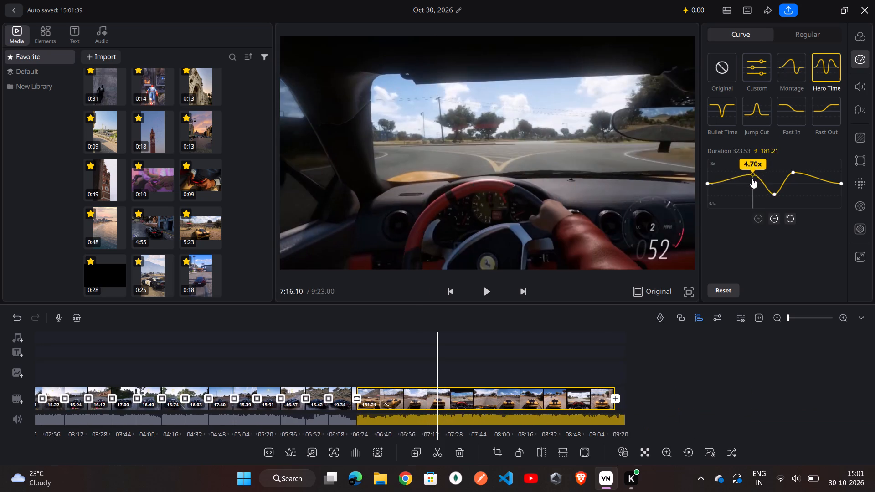
drag(752, 178, 750, 186)
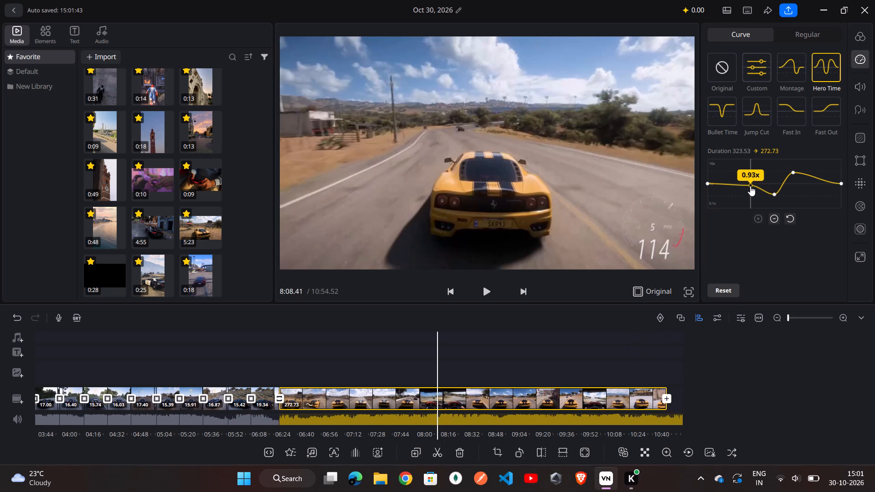
drag(750, 186, 750, 186)
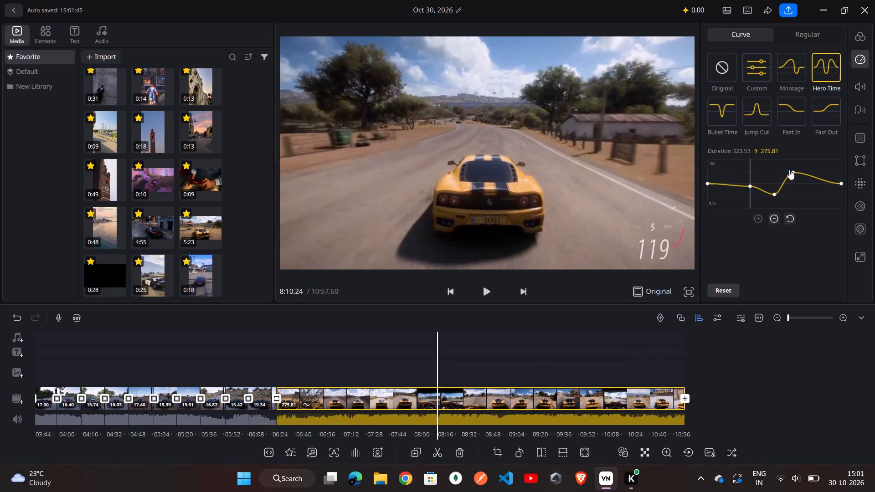
drag(791, 169, 796, 170)
drag(793, 172, 807, 177)
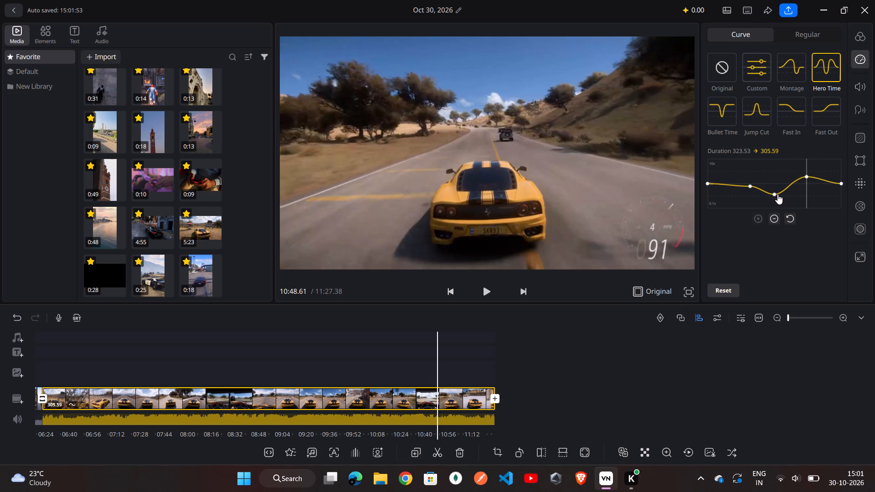
drag(775, 192, 776, 191)
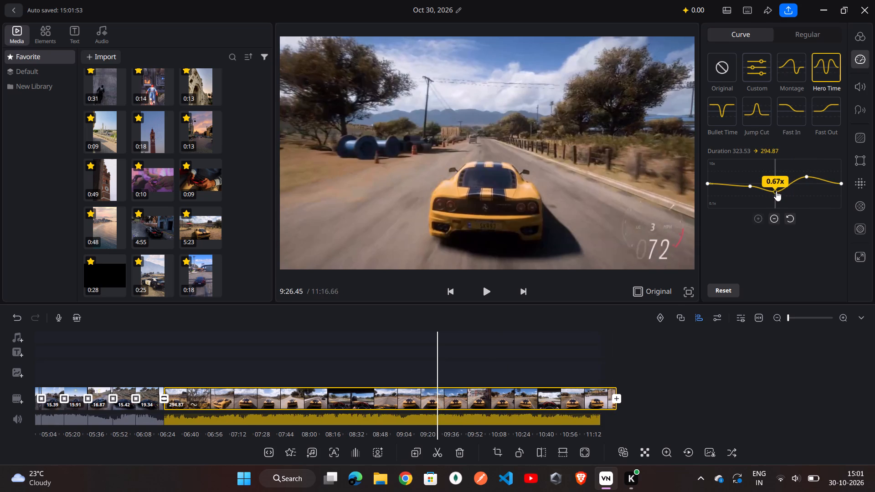
drag(776, 191, 778, 188)
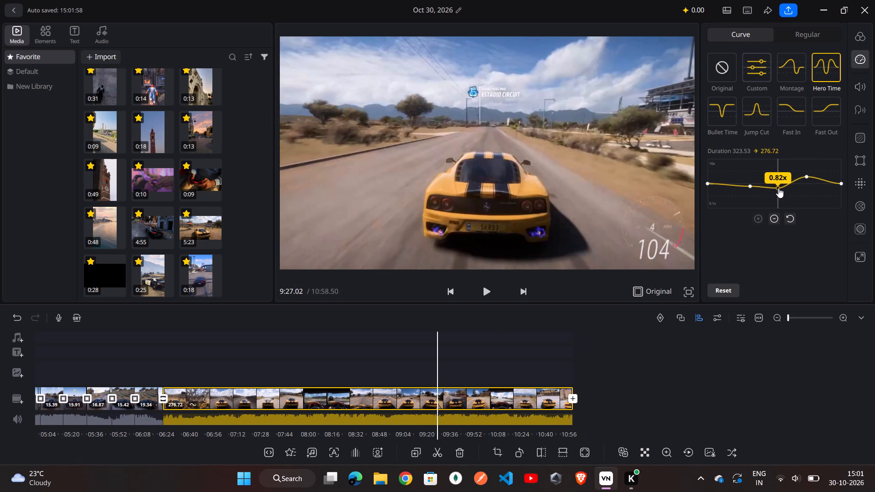
Refine the yellow car clip's Hero Time curve, lowering the second peak slightly and raising the dip to the curve's starting level.
drag(778, 188, 779, 188)
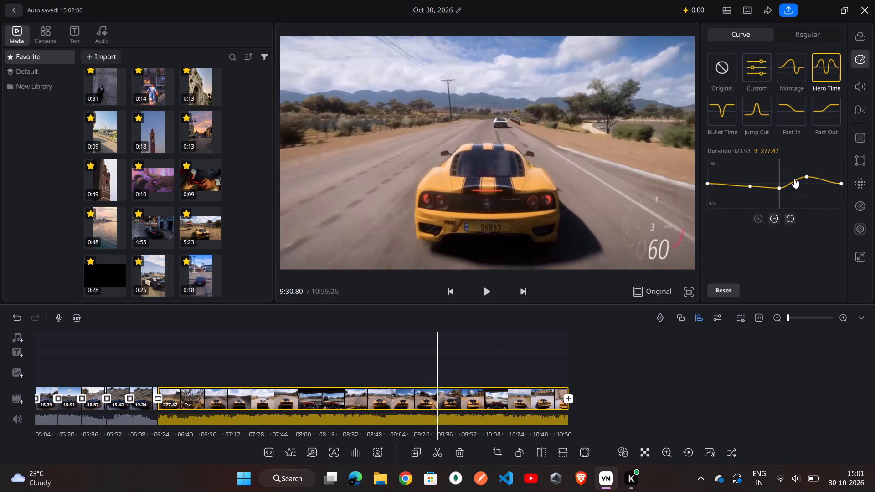
click(804, 175)
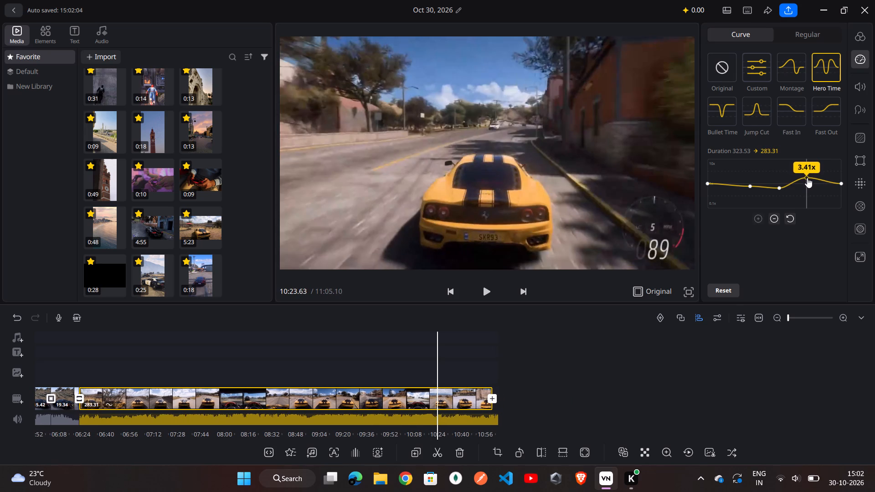
click(779, 187)
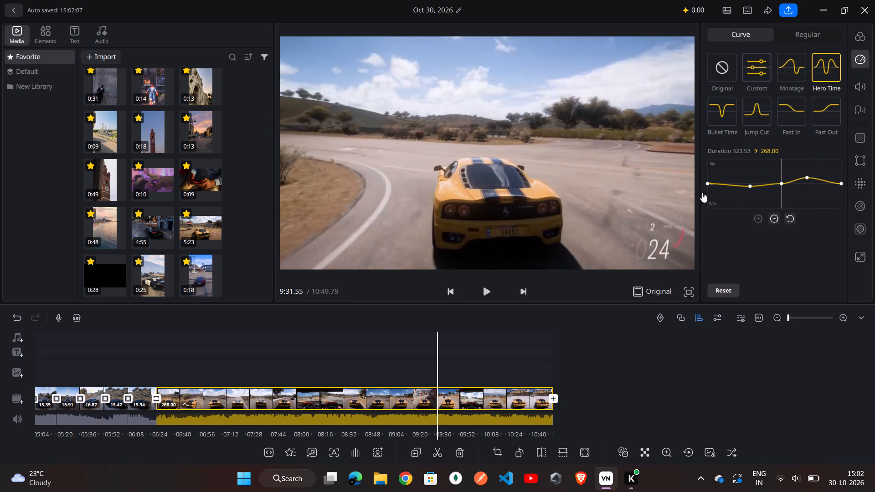
Play back the cut from the last black car segment into the yellow car clip to check the transition.
scroll(544, 346, right, 5)
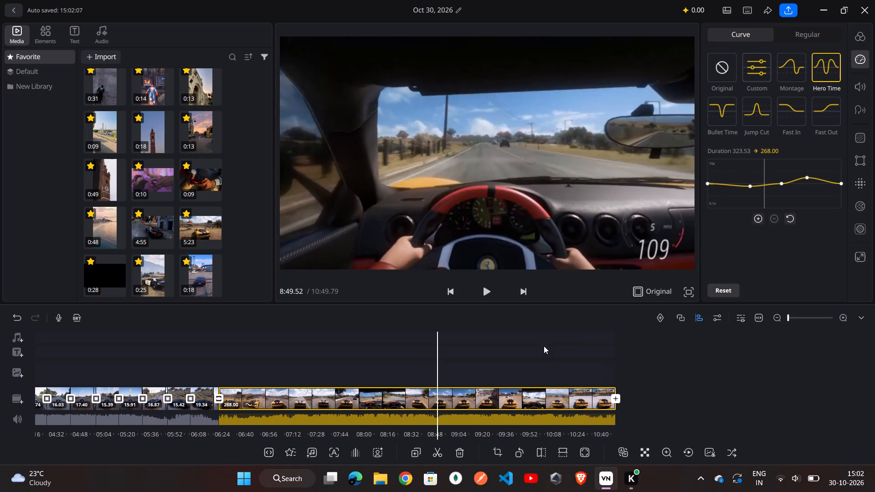
scroll(544, 346, right, 5)
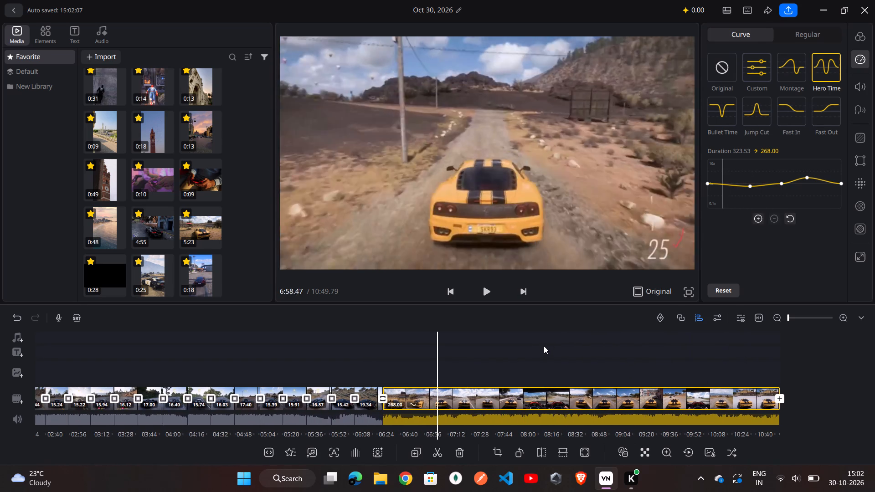
scroll(544, 346, right, 3)
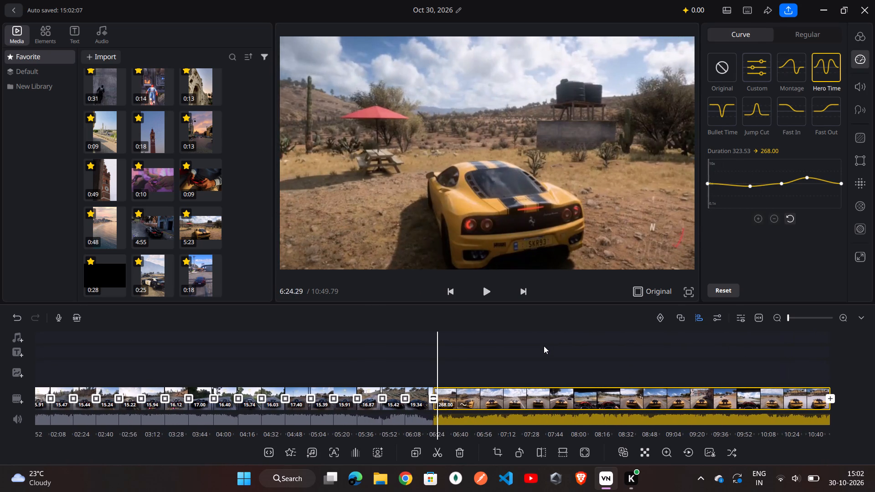
scroll(544, 346, right, 1)
key(space)
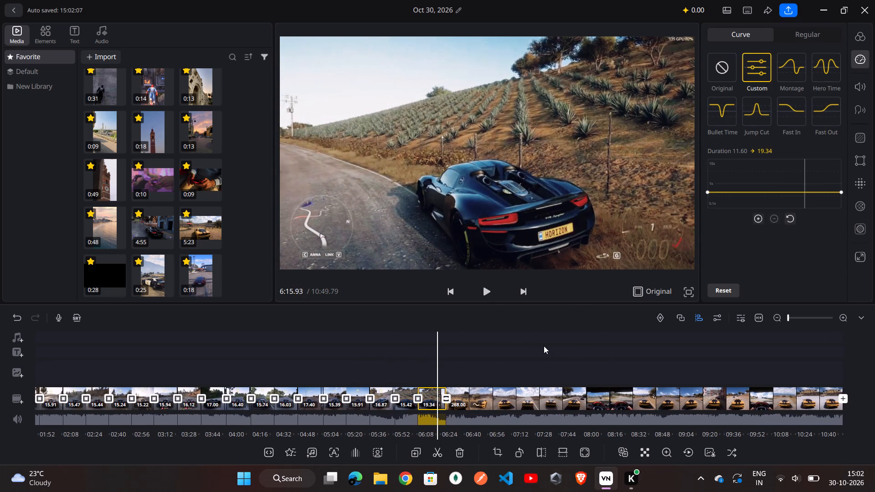
key(space)
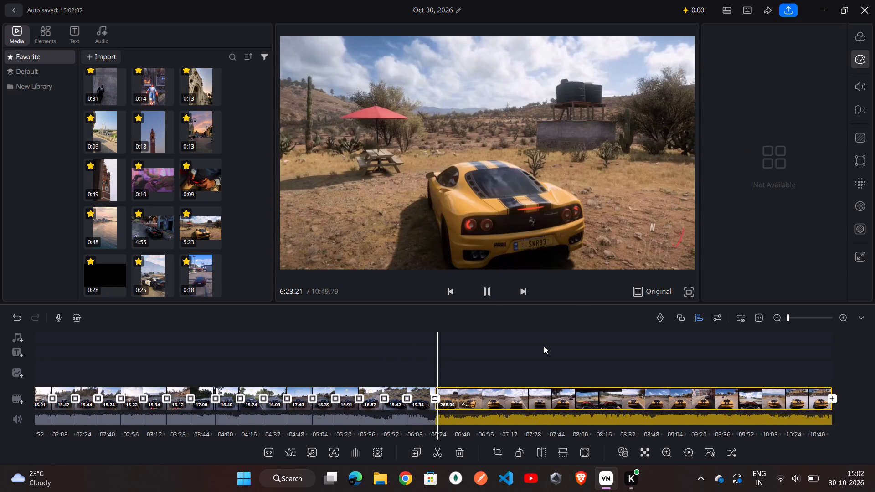
key(space)
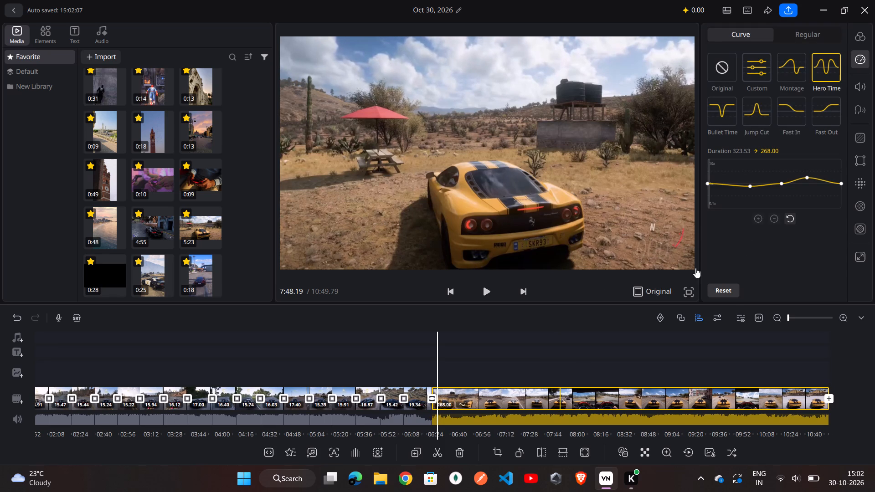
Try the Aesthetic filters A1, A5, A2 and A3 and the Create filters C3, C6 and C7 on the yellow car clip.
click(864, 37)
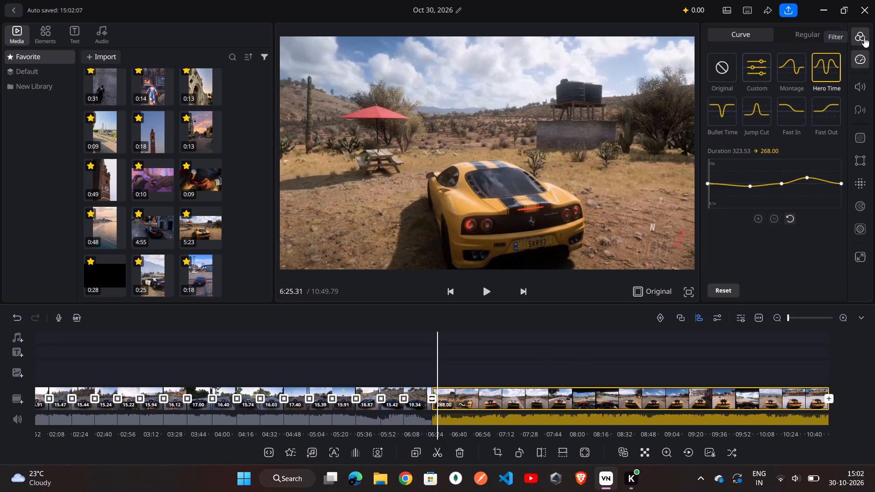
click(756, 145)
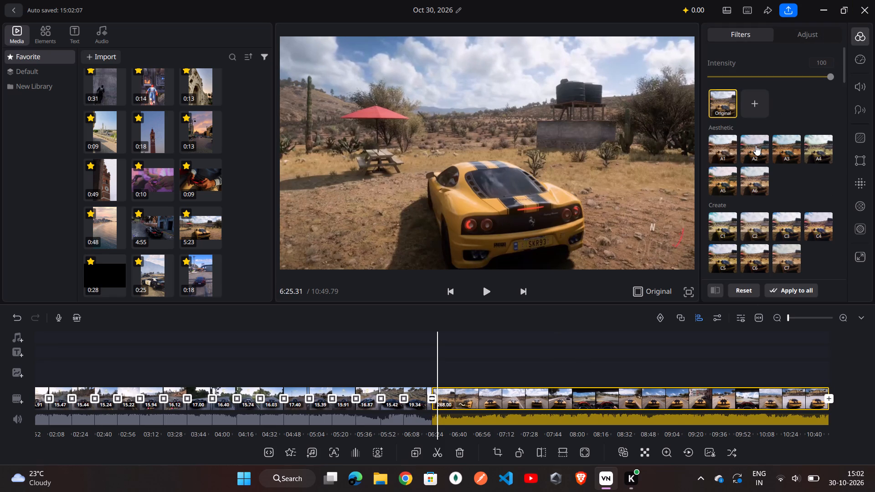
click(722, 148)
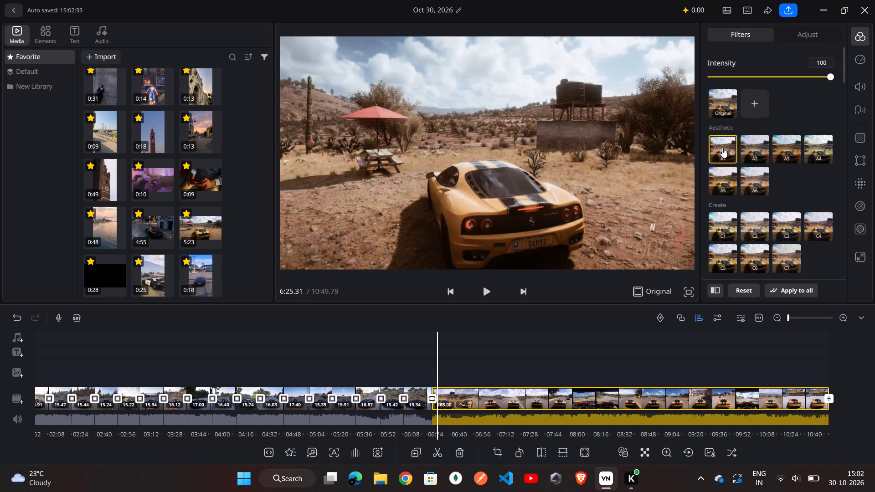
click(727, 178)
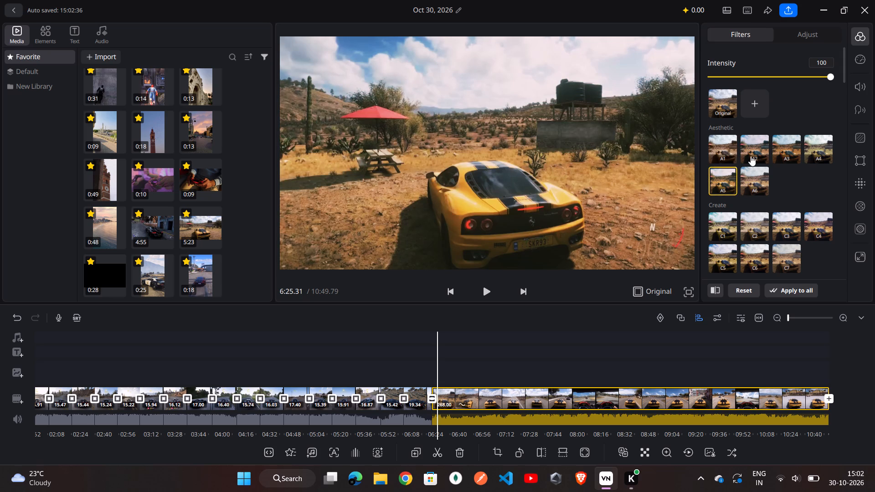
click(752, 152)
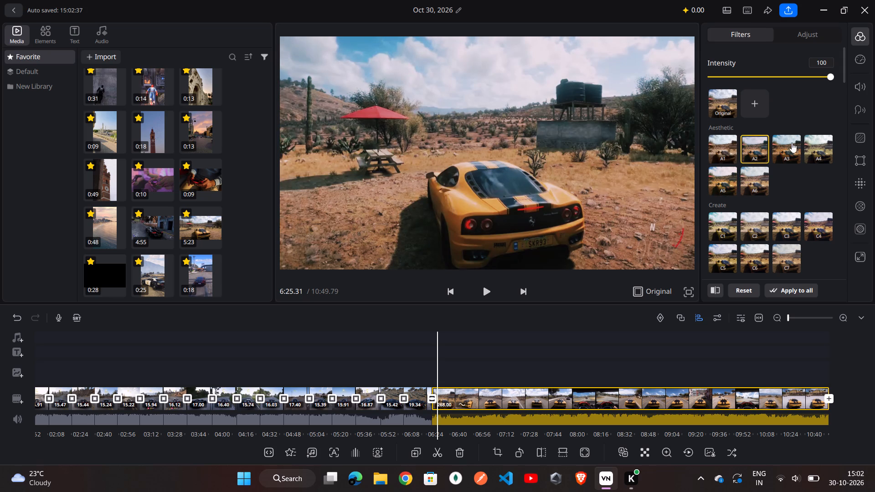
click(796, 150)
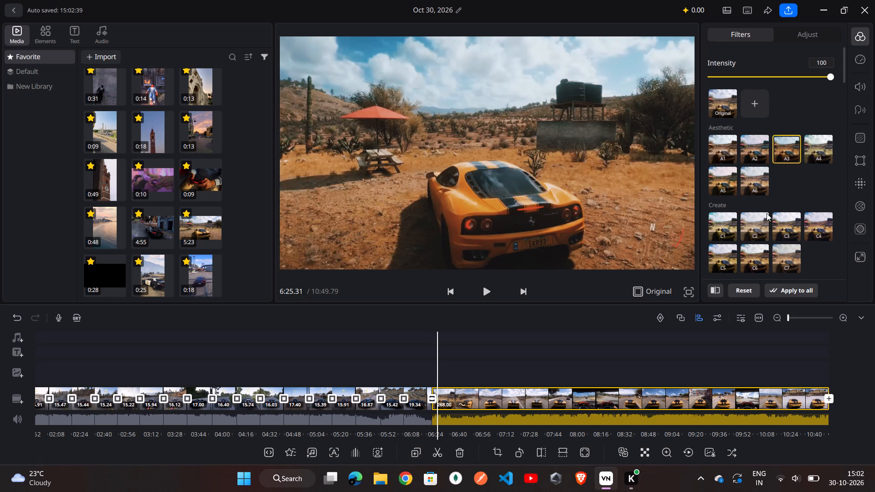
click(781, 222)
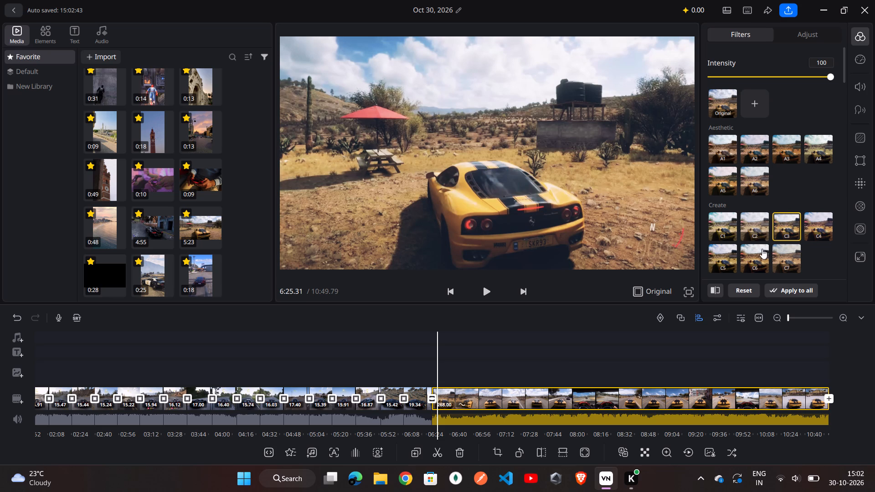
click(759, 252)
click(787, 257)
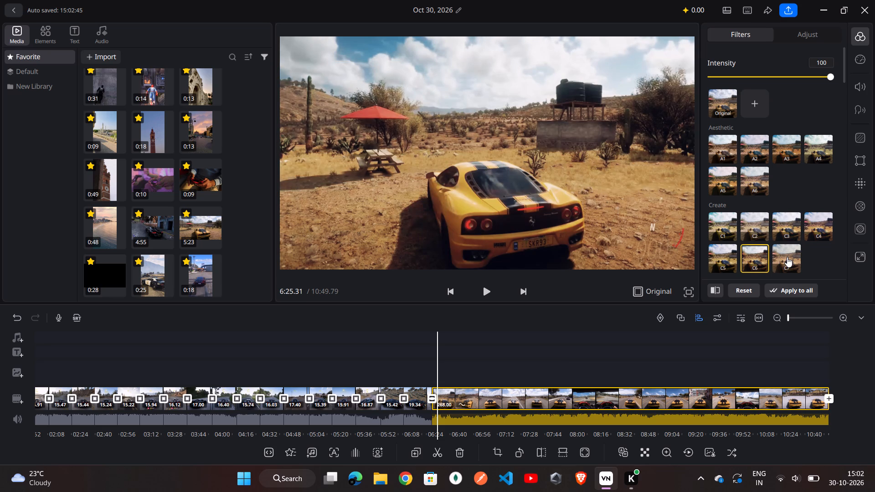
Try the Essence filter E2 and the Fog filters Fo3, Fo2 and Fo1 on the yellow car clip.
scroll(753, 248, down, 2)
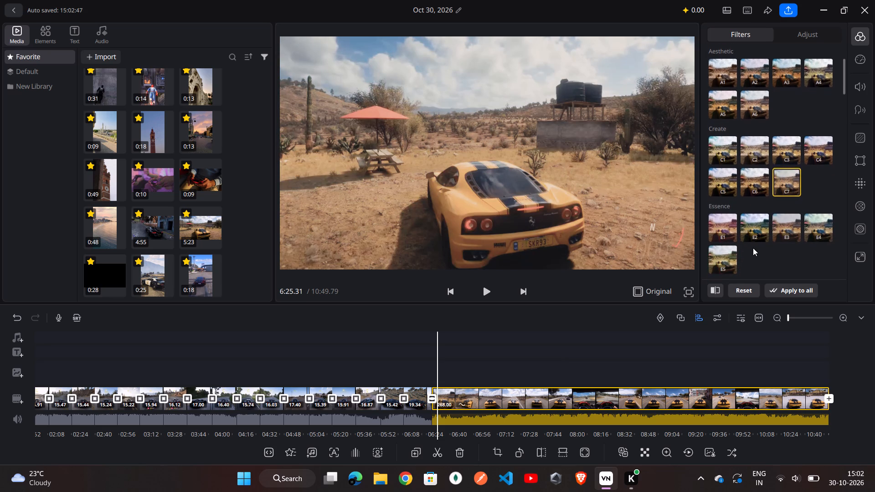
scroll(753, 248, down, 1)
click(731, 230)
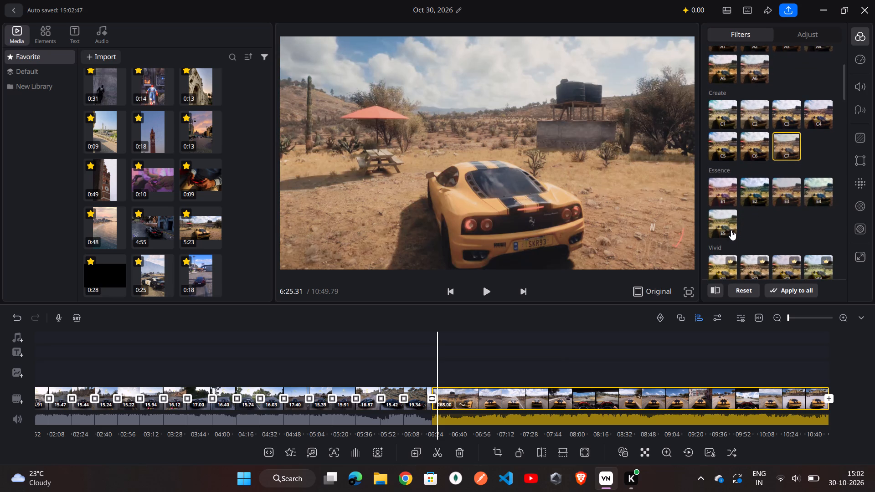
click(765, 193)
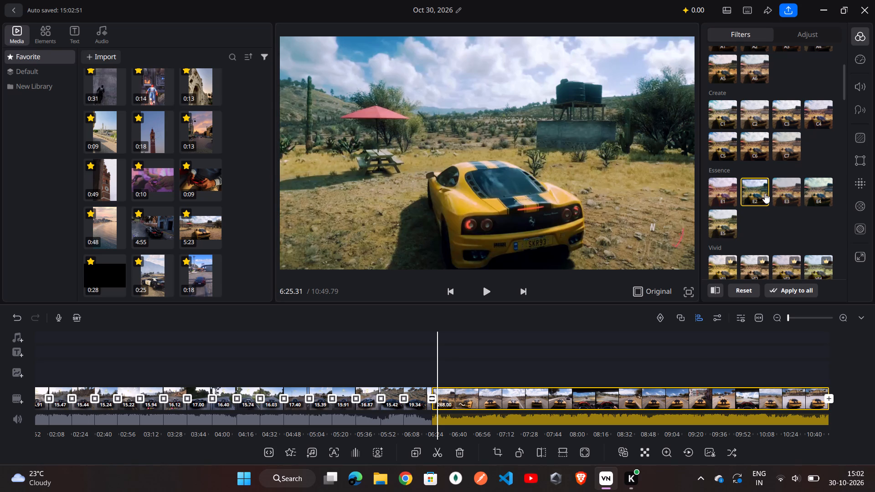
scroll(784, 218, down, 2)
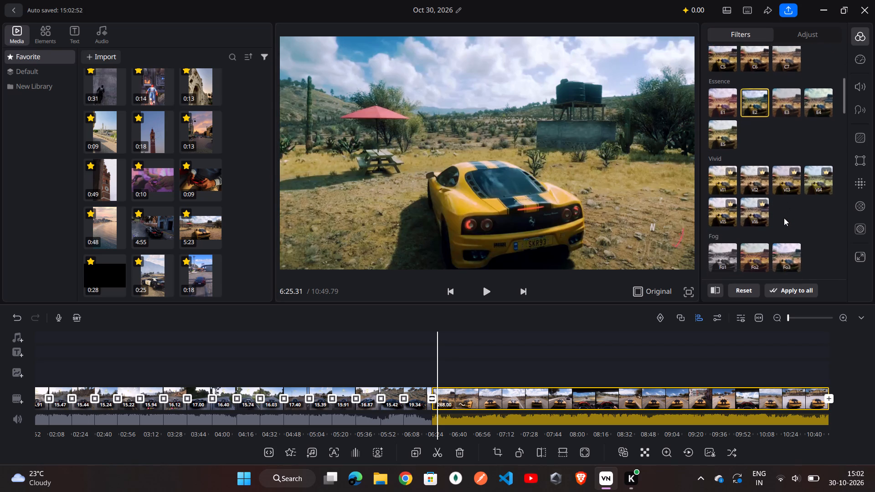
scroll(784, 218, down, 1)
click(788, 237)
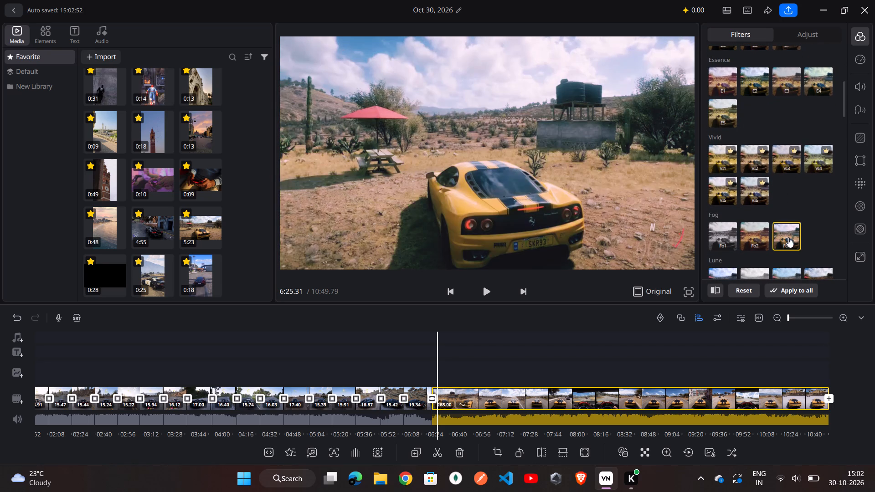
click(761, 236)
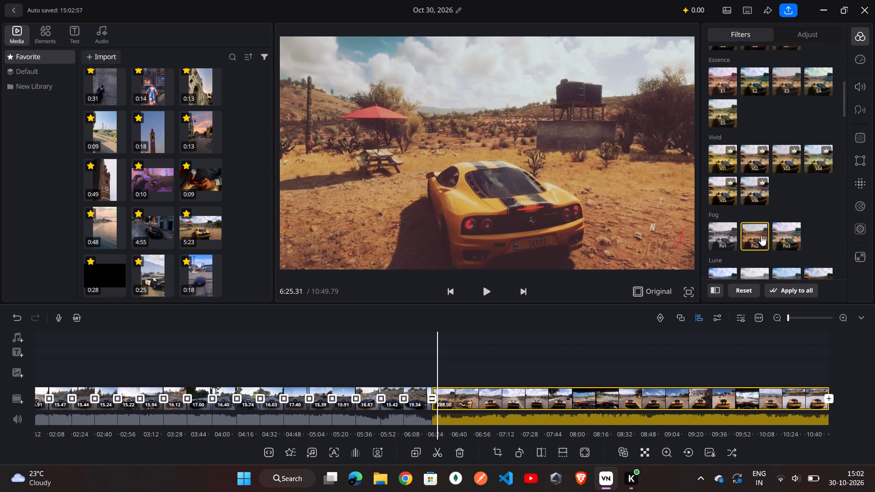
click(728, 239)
Compare the Lune filters L5 and L3 on the yellow car clip and apply L4.
scroll(728, 239, down, 1)
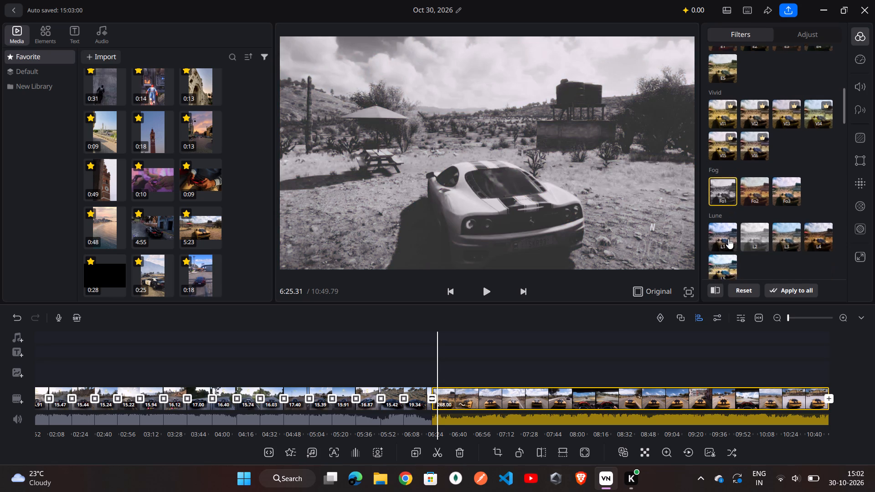
scroll(728, 239, down, 1)
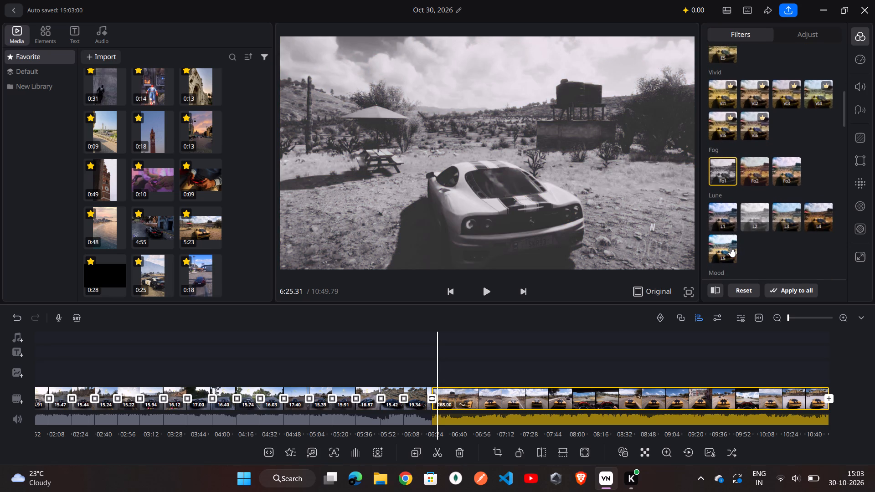
click(731, 247)
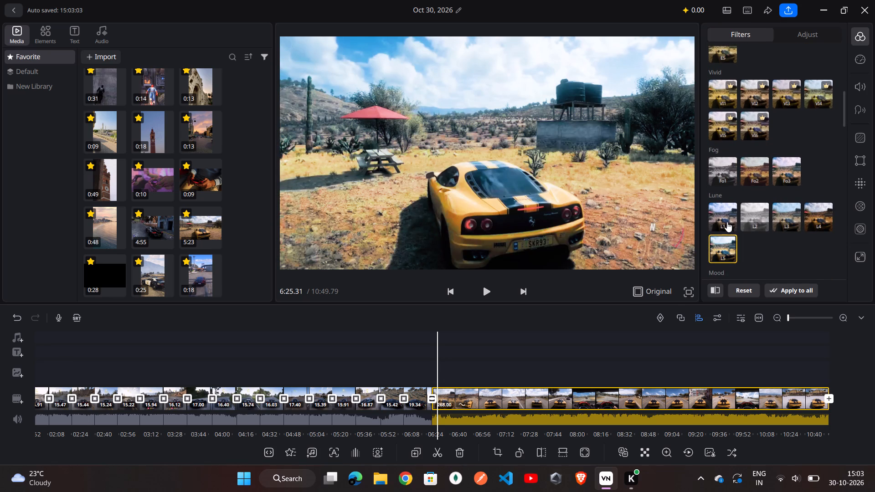
click(790, 212)
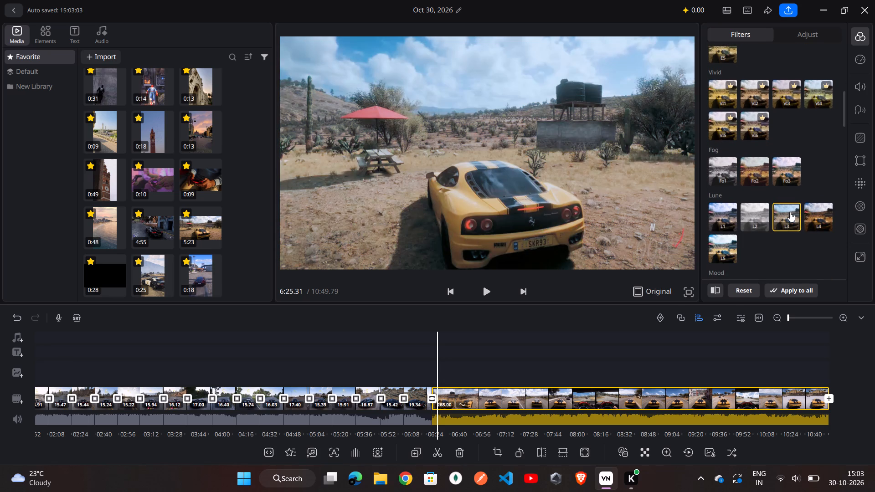
click(827, 217)
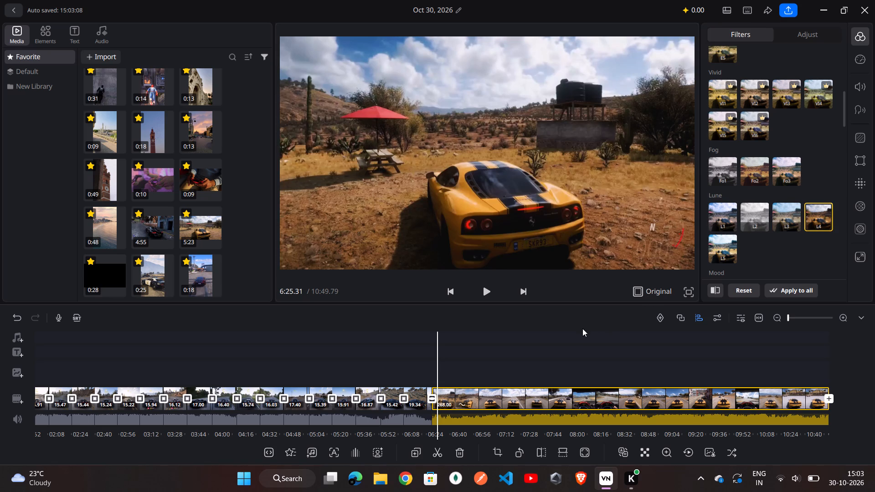
Split the yellow car clip at 6:45.51 and 7:09.99, making two opening segments of about 24 seconds each.
click(857, 57)
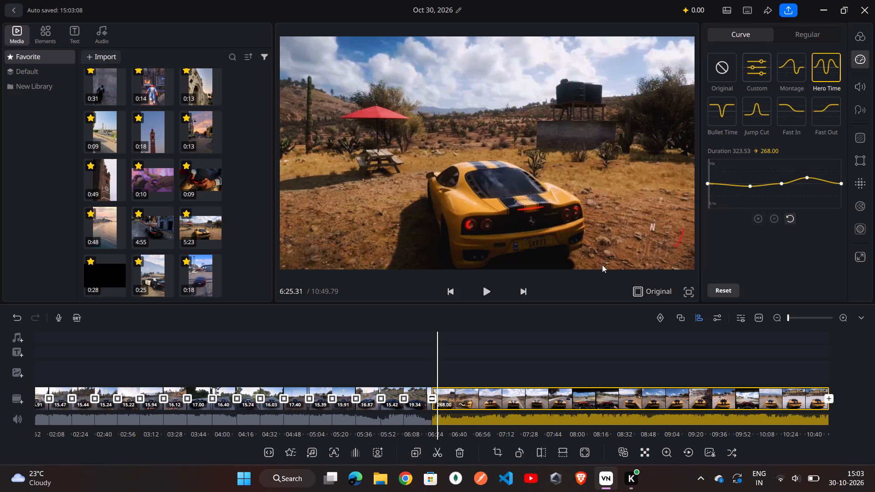
scroll(523, 343, left, 1)
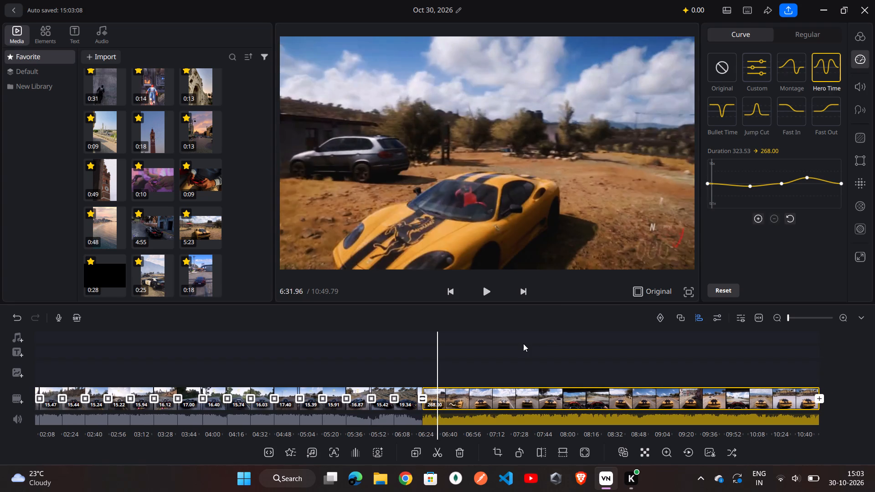
scroll(523, 343, left, 2)
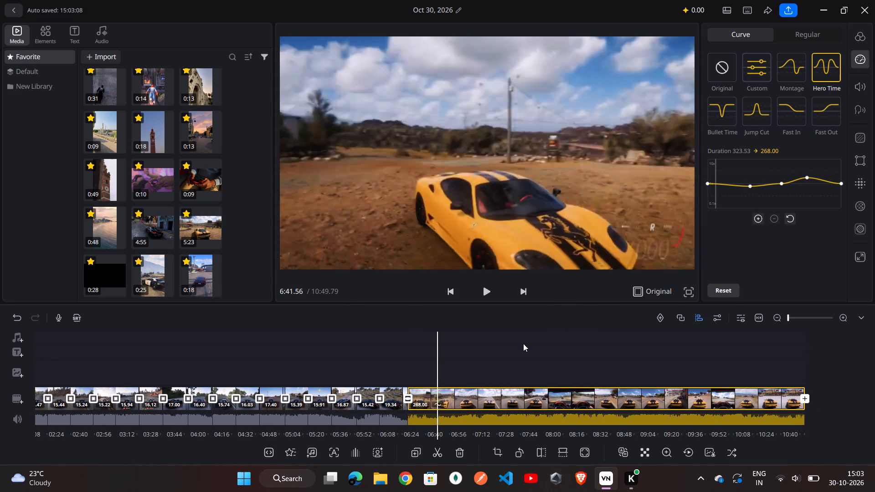
scroll(523, 343, left, 2)
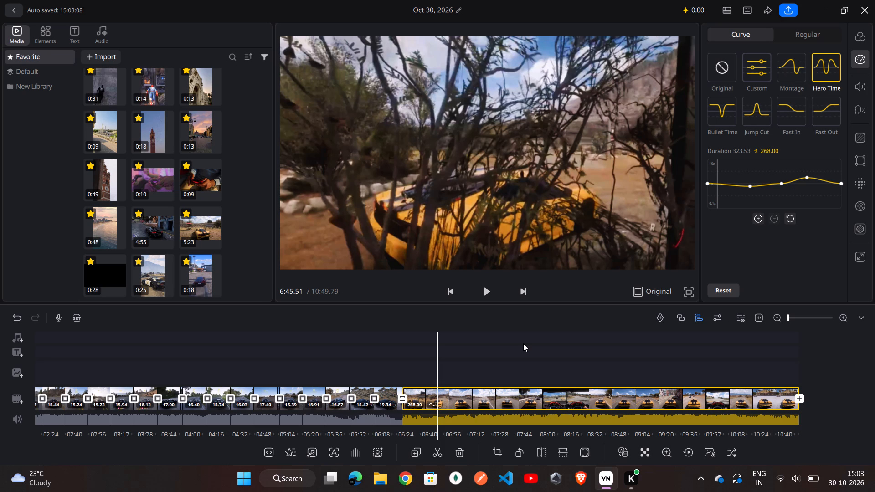
key(ctrl+b)
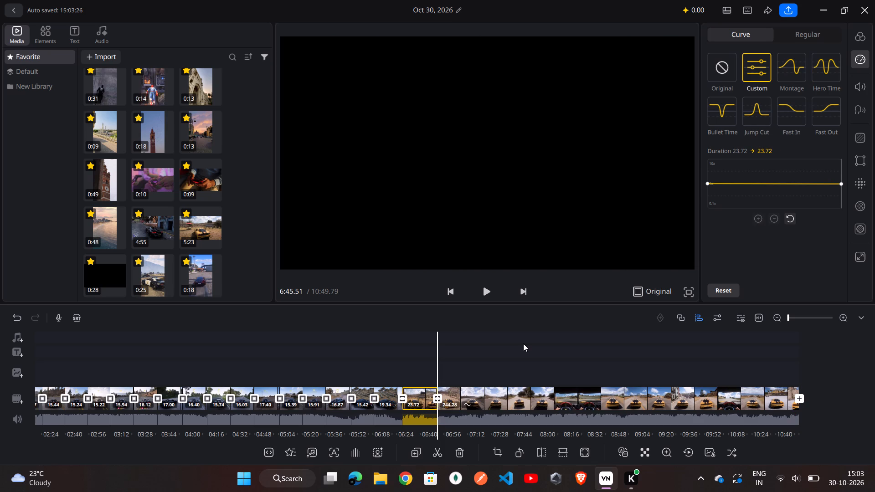
ctrl+scroll(523, 343, left, 3)
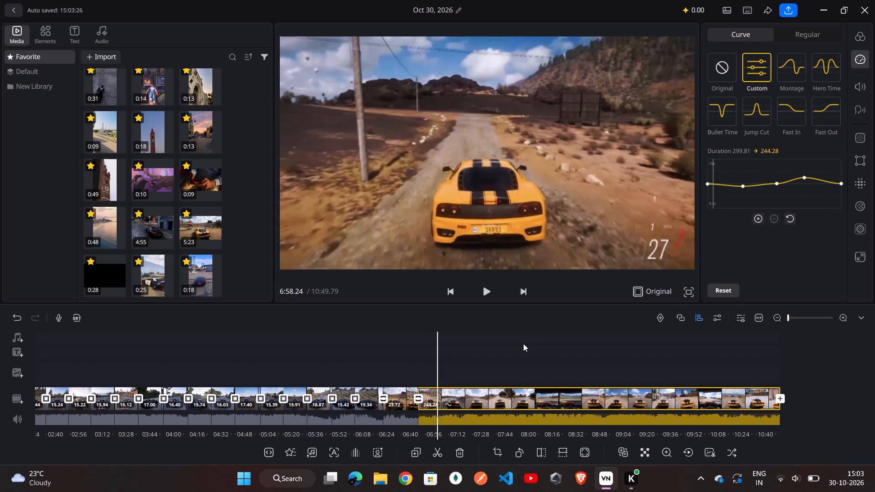
ctrl+scroll(523, 343, left, 1)
key(ctrl+b)
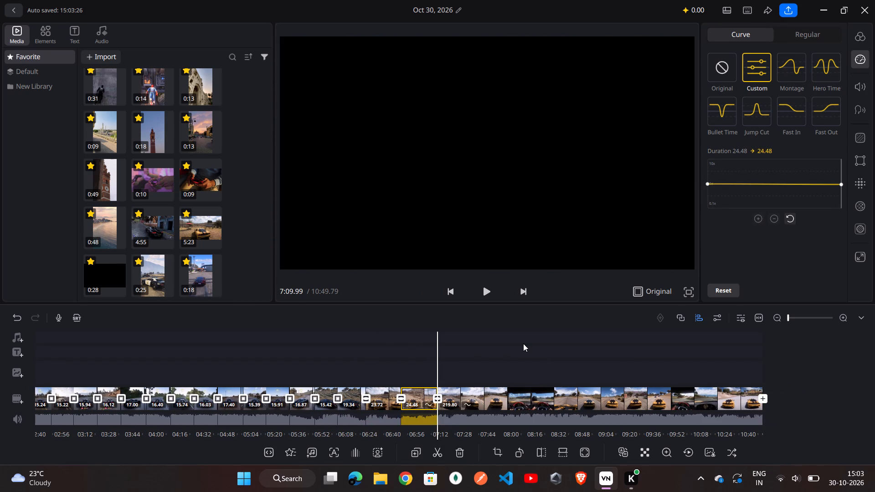
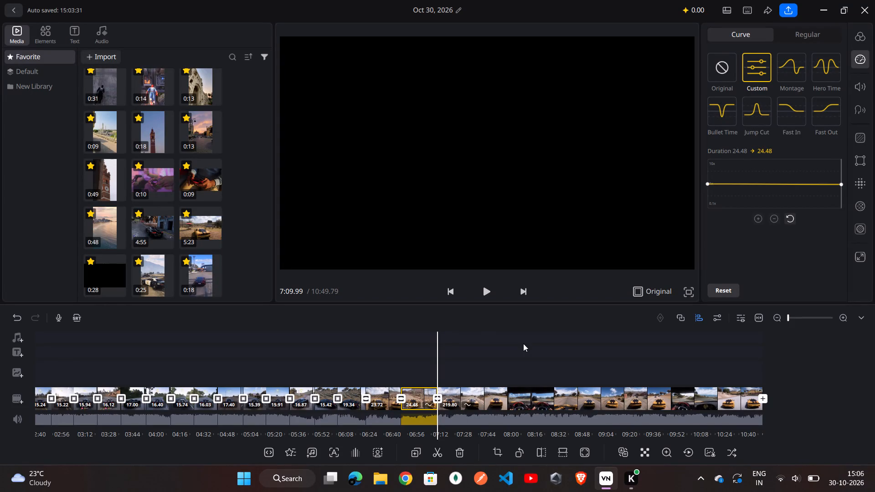
Split the remaining yellow car clip again, making a third opening segment of about 25 seconds.
scroll(458, 405, left, 1)
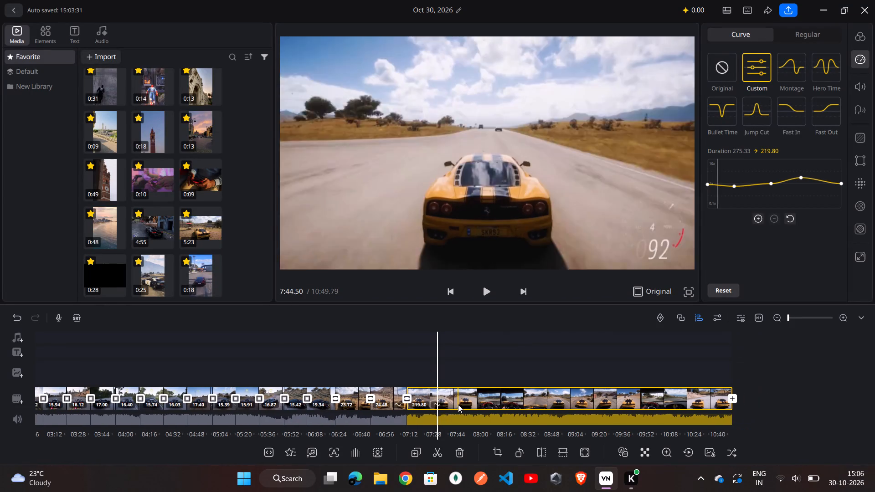
scroll(458, 405, left, 1)
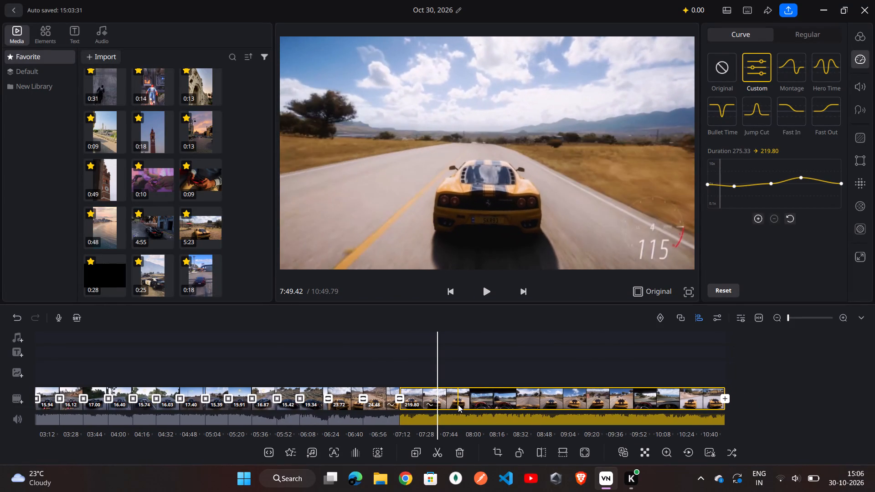
scroll(458, 405, left, 1)
key(ctrl+b)
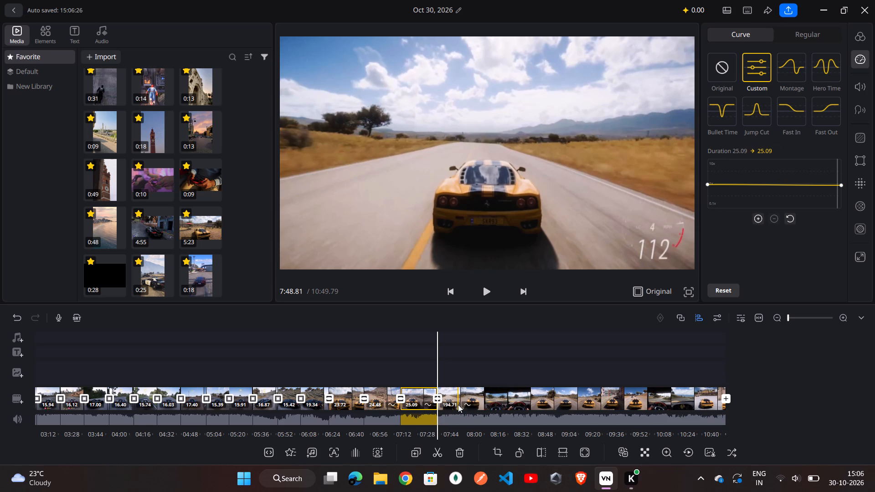
On the long last yellow car segment's custom speed curve, deepen and delay the early dip and move the middle point slightly later.
scroll(458, 405, left, 1)
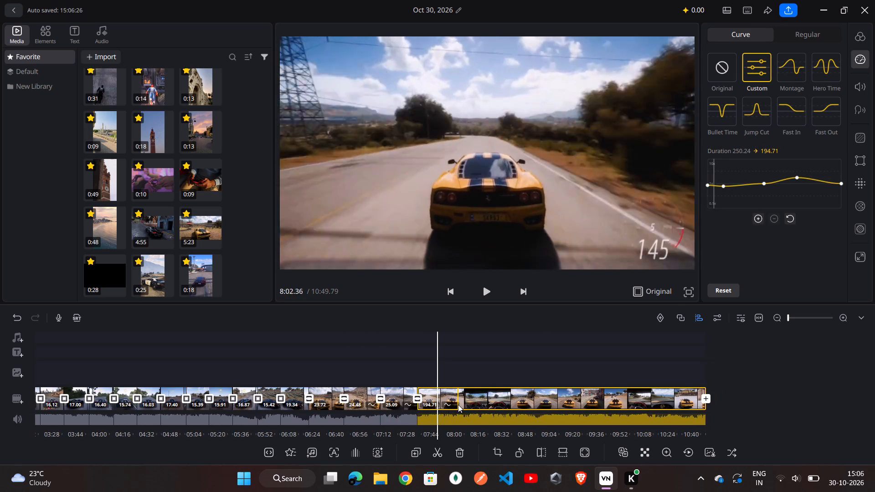
scroll(458, 405, left, 1)
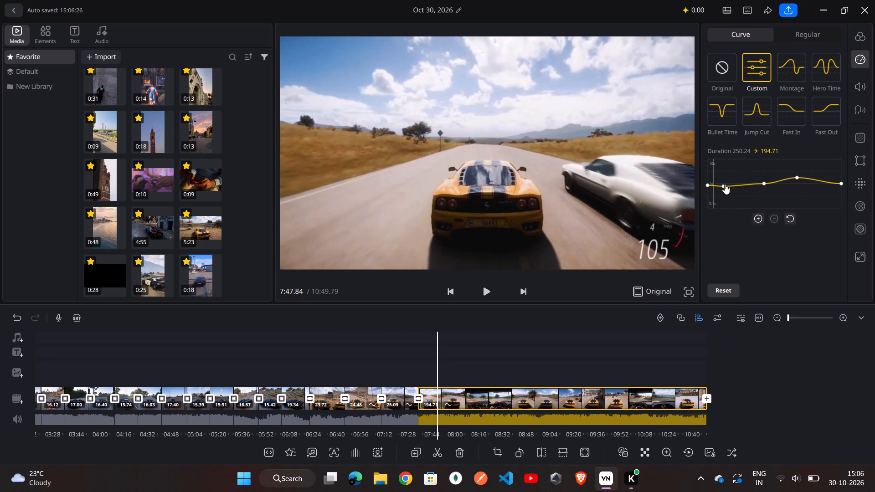
drag(725, 184, 732, 189)
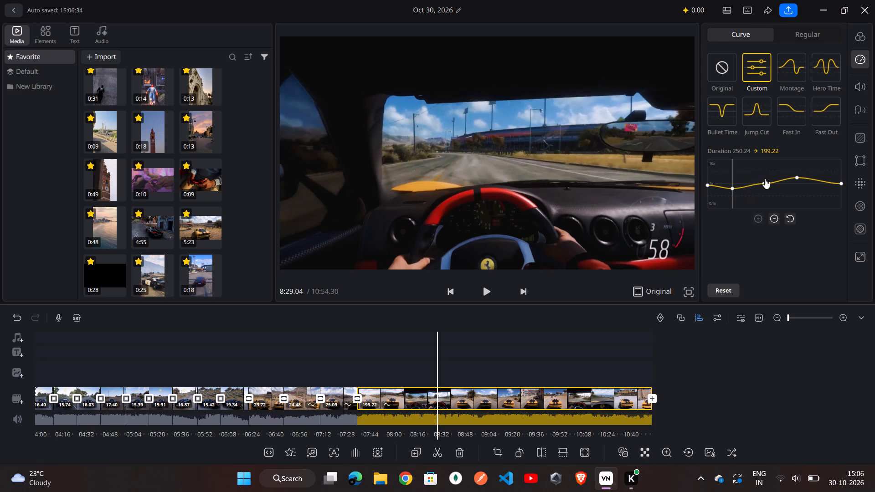
drag(765, 179, 761, 176)
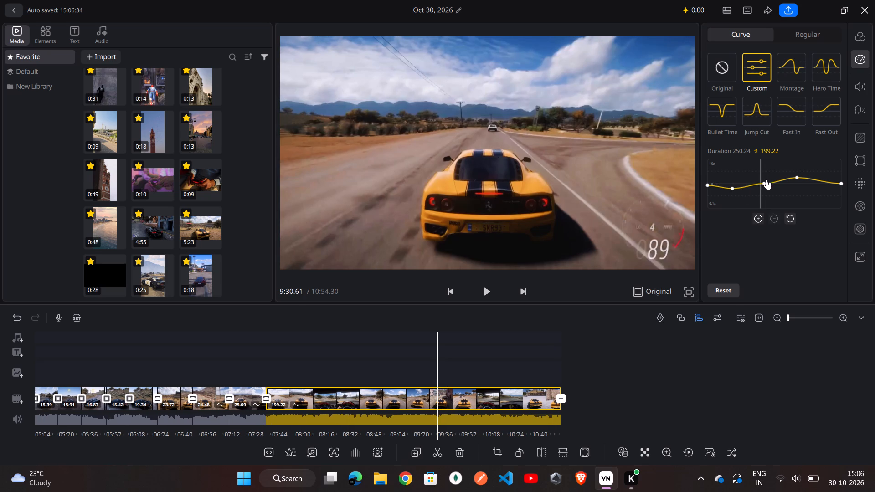
drag(764, 181, 766, 179)
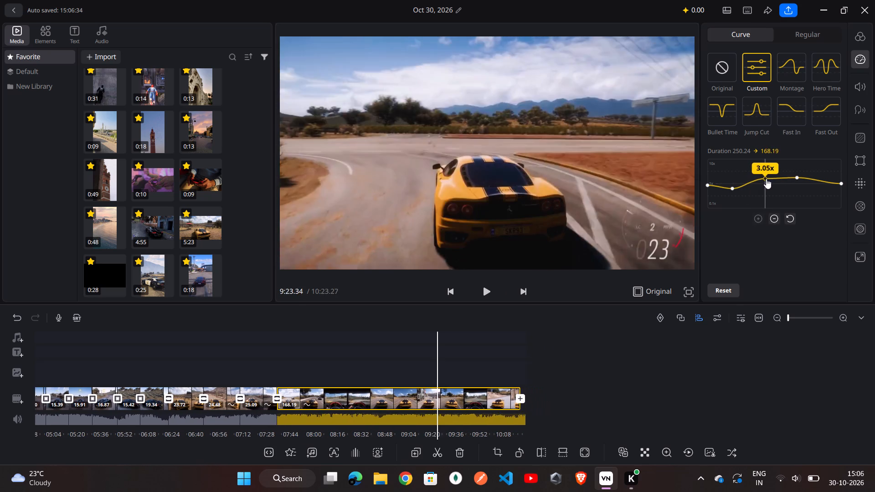
drag(766, 179, 772, 184)
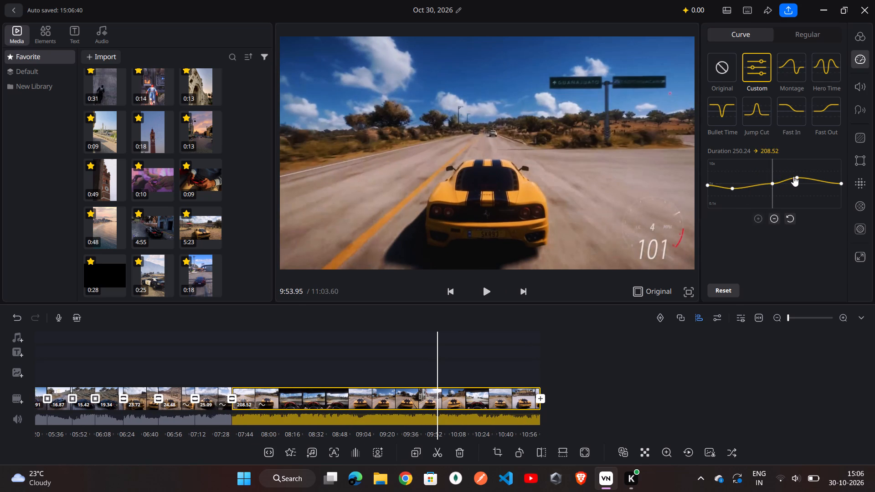
Move the same speed curve's fast peak later and lower it to about 2x, bringing the segment's duration to 220.97.
drag(797, 173, 802, 176)
drag(798, 176, 798, 176)
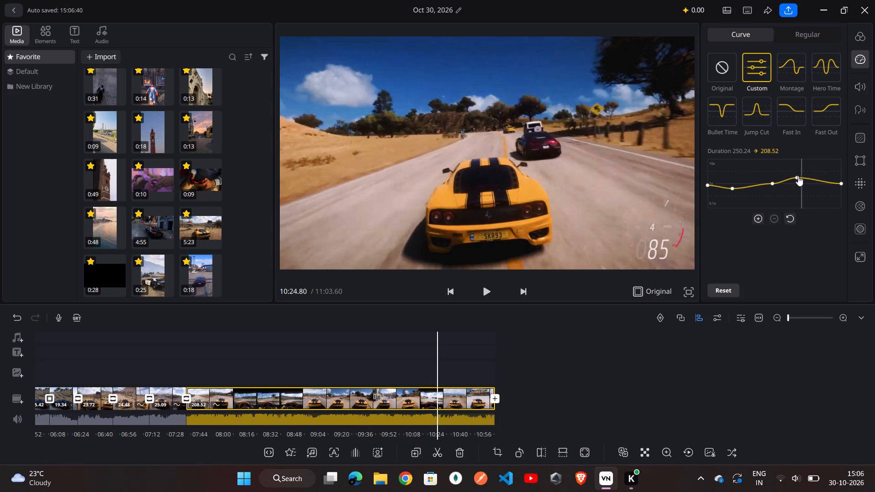
drag(798, 176, 803, 177)
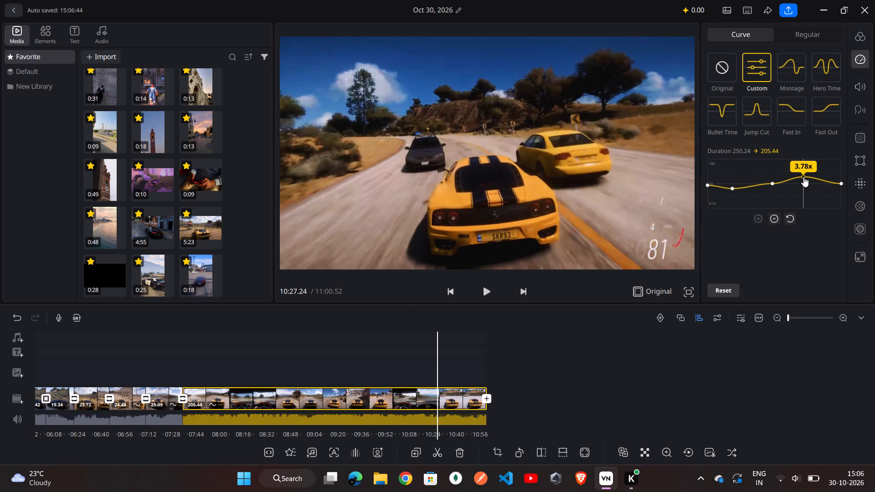
drag(803, 177, 811, 181)
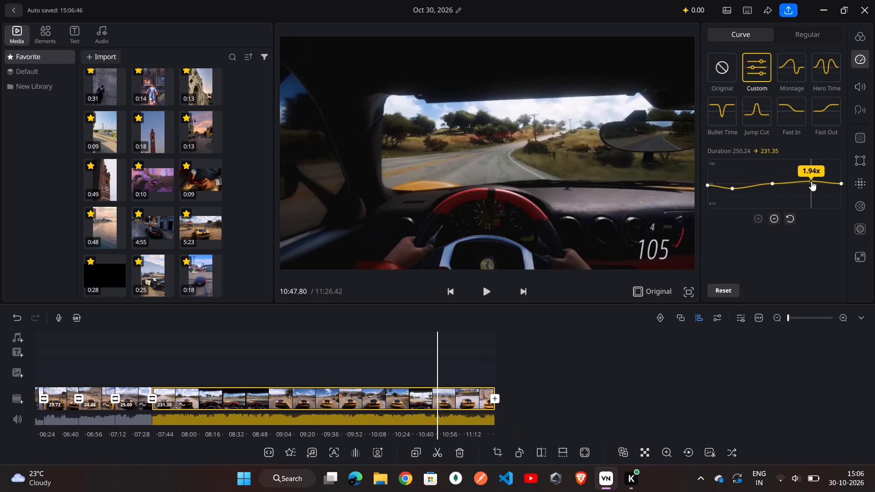
drag(811, 181, 811, 180)
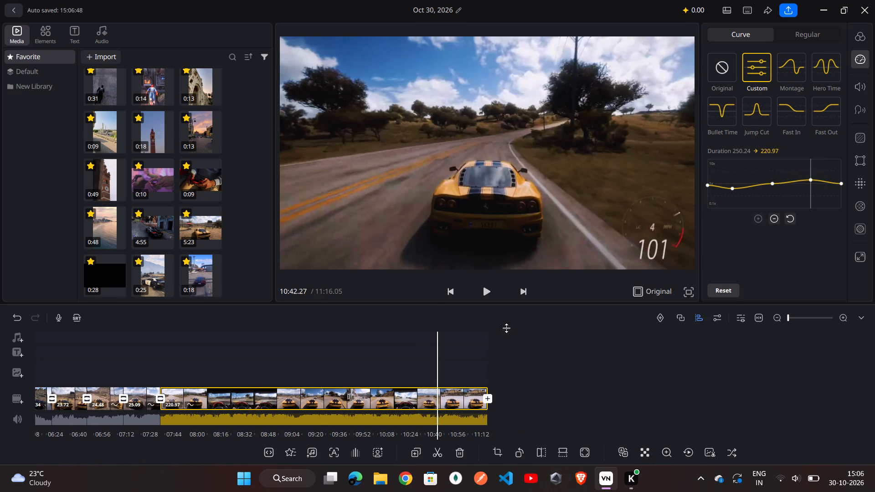
scroll(504, 328, right, 3)
Compare the Aesthetic filters A6 and A5 on the last yellow car segment and apply A6.
click(866, 85)
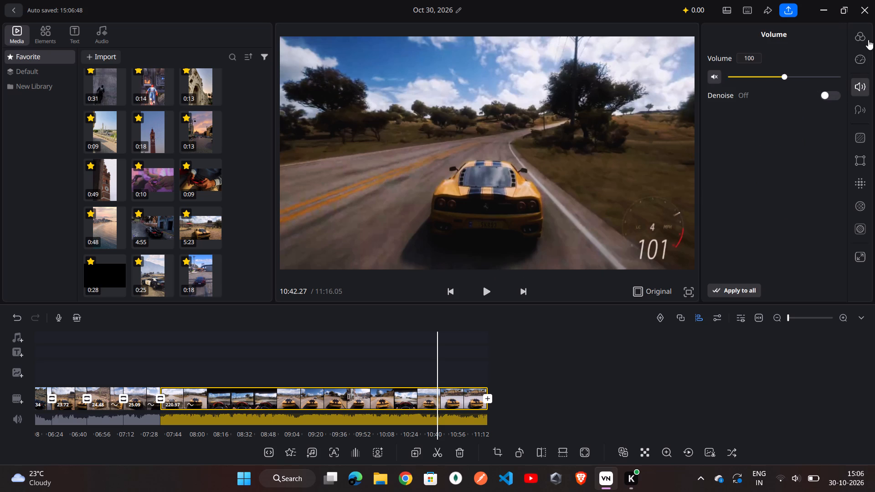
click(867, 41)
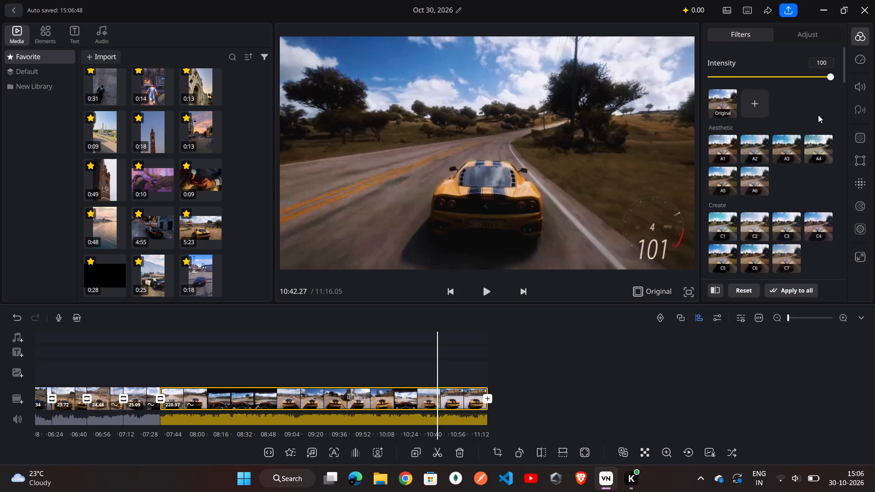
scroll(785, 150, down, 1)
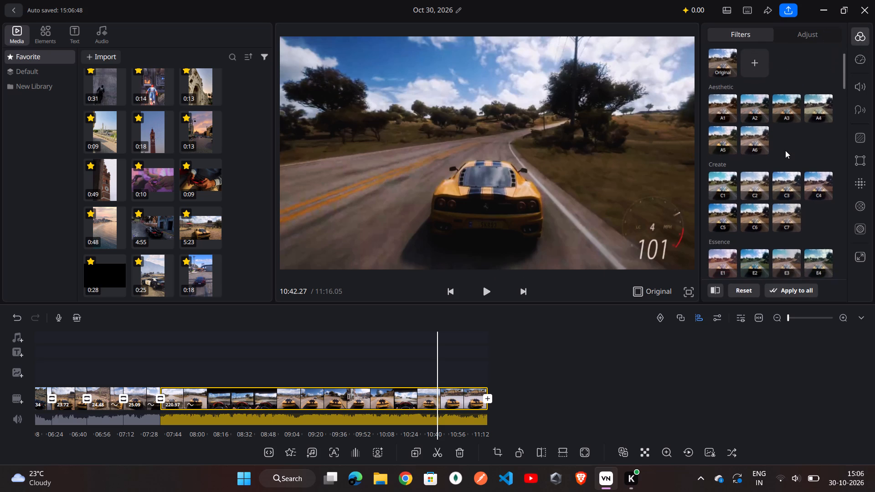
click(758, 146)
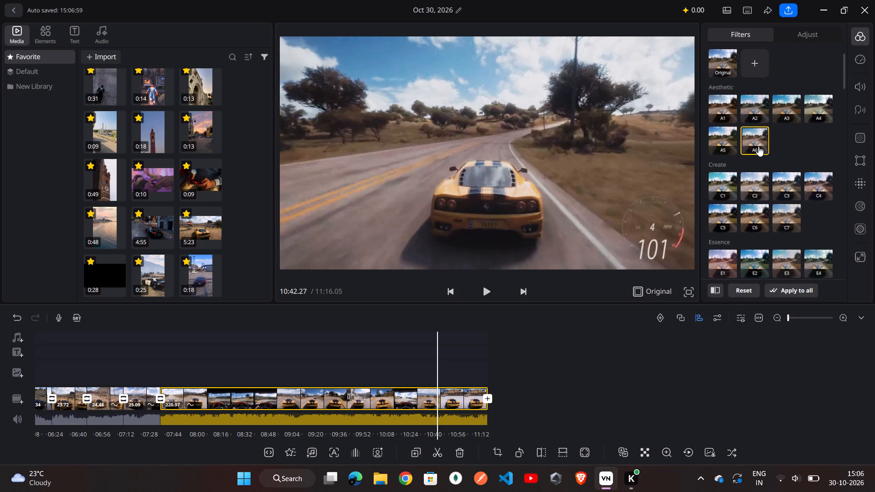
click(726, 143)
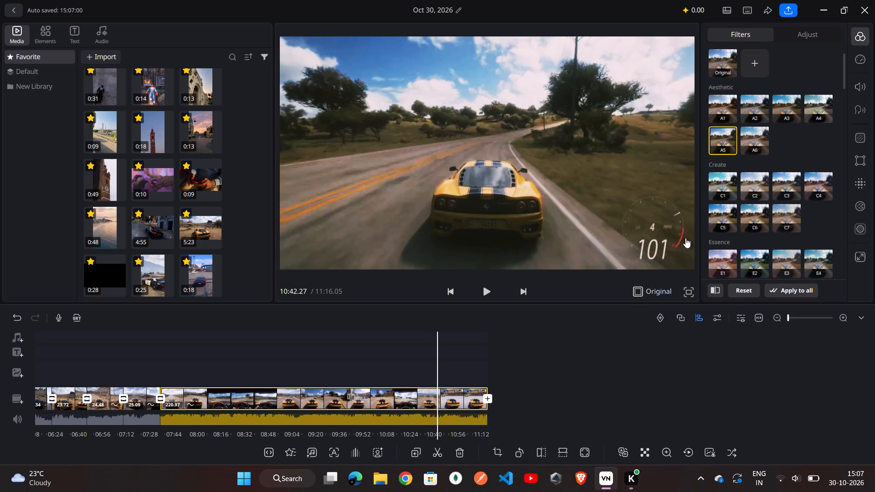
click(762, 131)
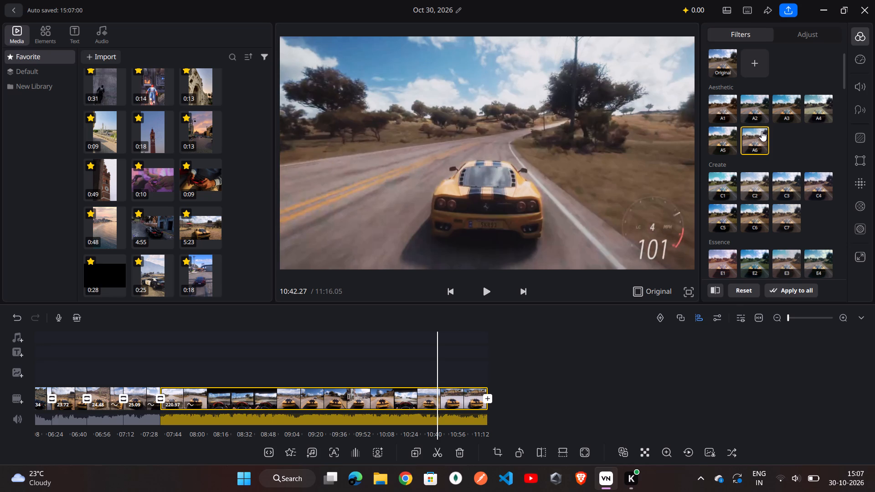
Review the black and yellow car segments along the timeline and play the cut near 7:35.
scroll(664, 307, right, 2)
scroll(579, 361, right, 6)
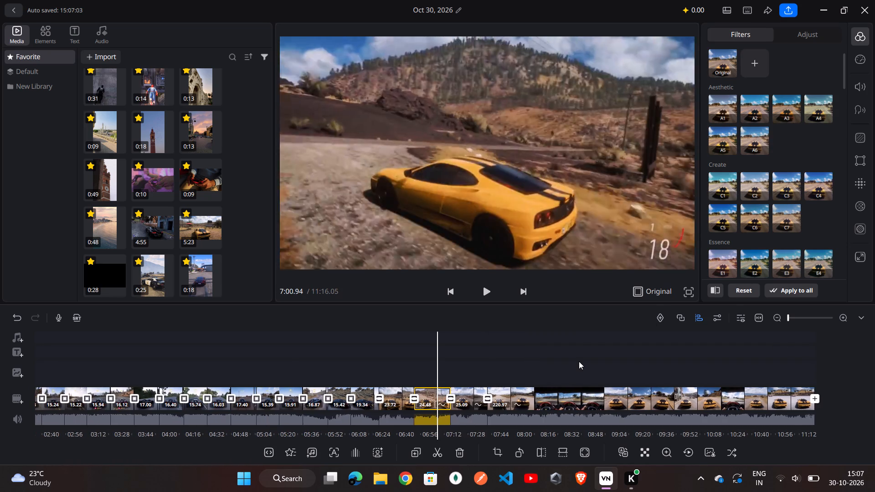
scroll(579, 361, right, 3)
scroll(579, 361, left, 1)
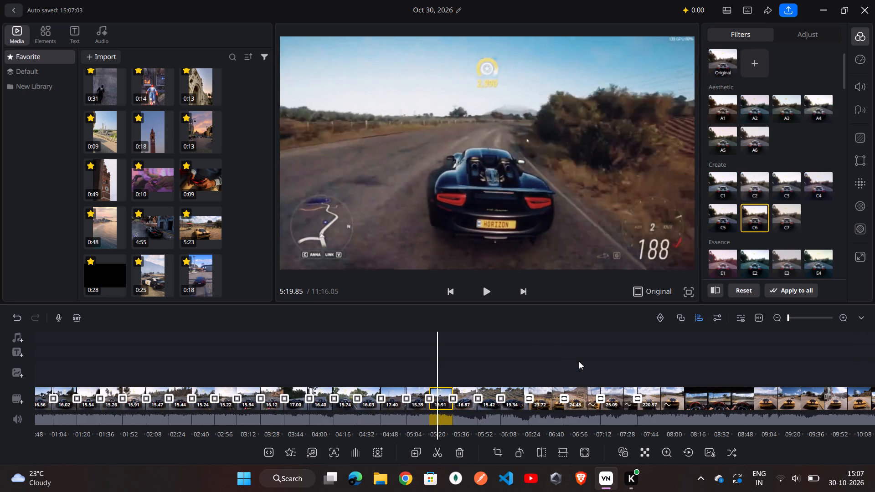
scroll(579, 361, left, 1)
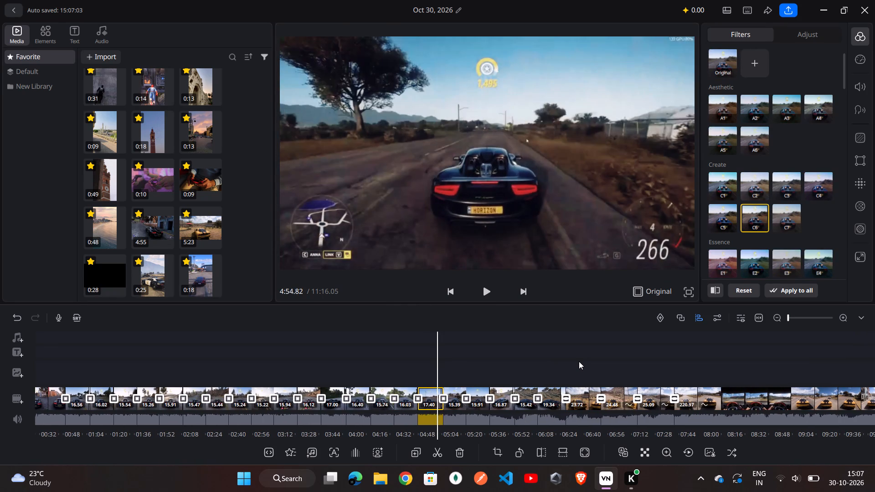
scroll(579, 361, left, 6)
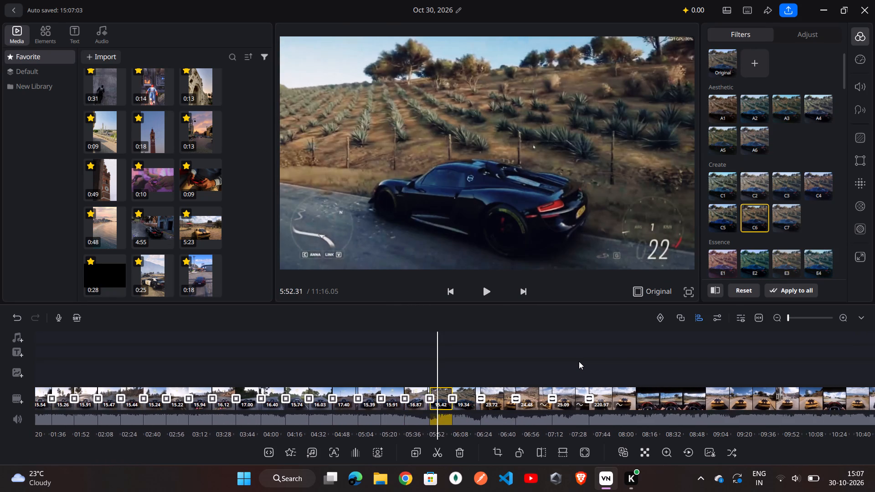
scroll(579, 361, left, 5)
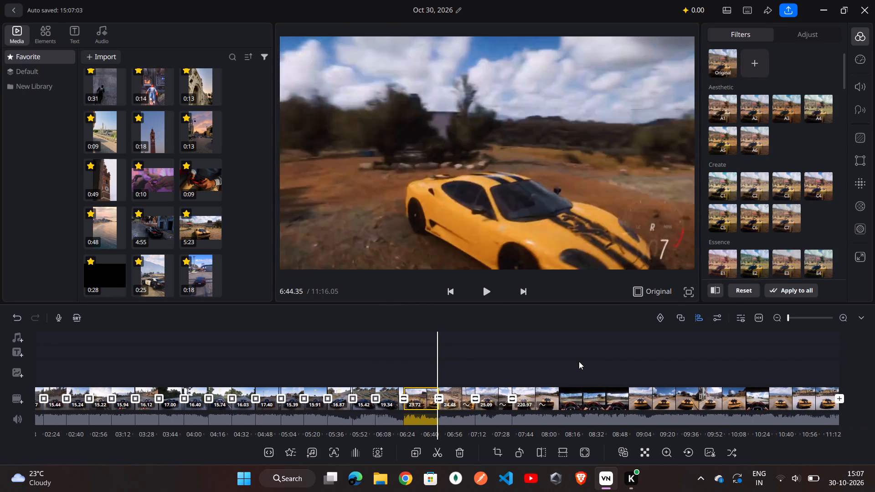
scroll(579, 361, left, 1)
scroll(579, 361, right, 1)
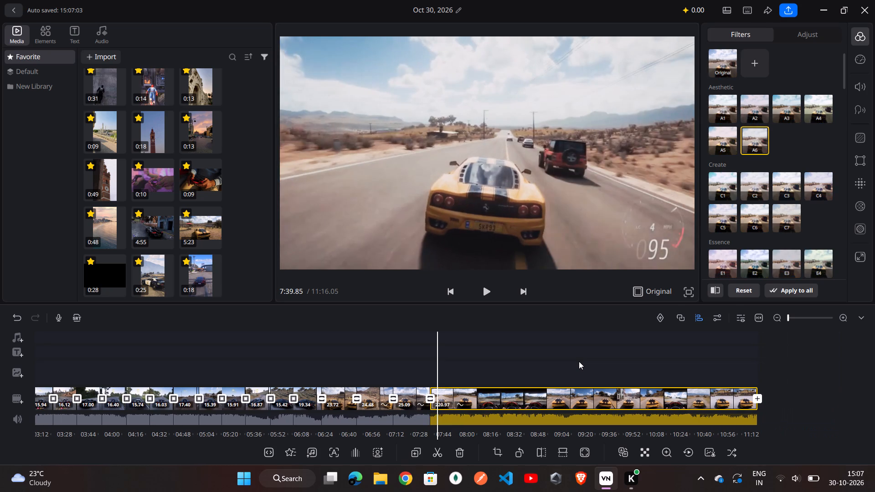
scroll(579, 361, right, 1)
key(space)
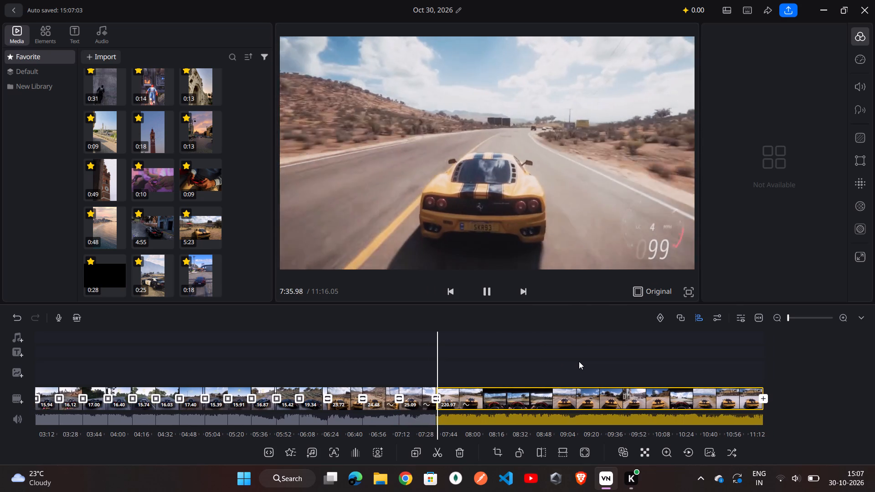
key(space)
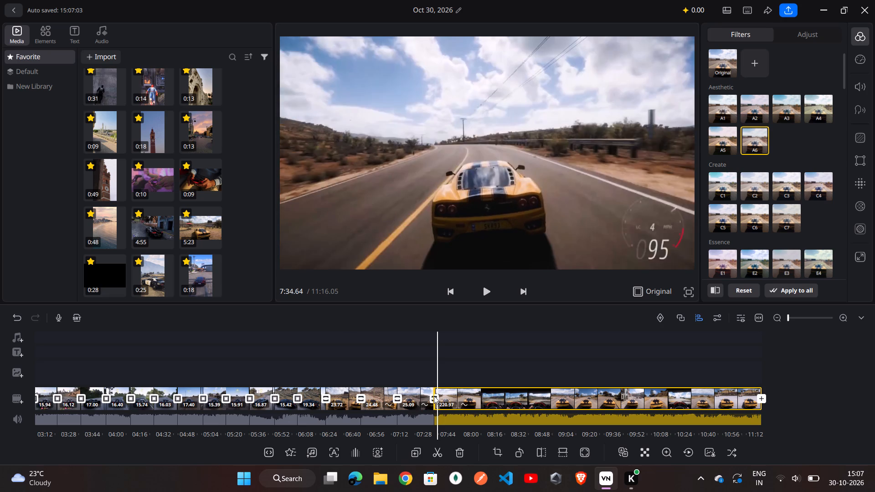
Try the Blur and Shake 1 transitions at the cut near 7:35 and apply Dissolve 2 with a 0.8 duration.
click(434, 396)
click(441, 360)
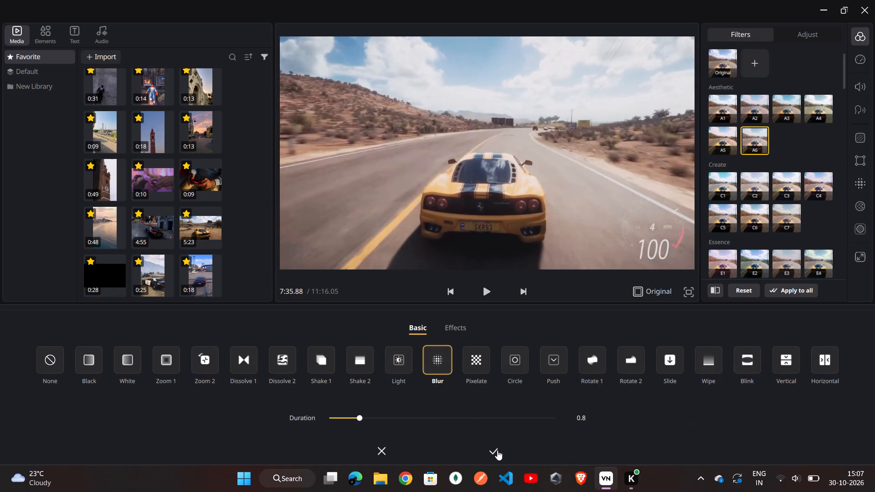
click(324, 365)
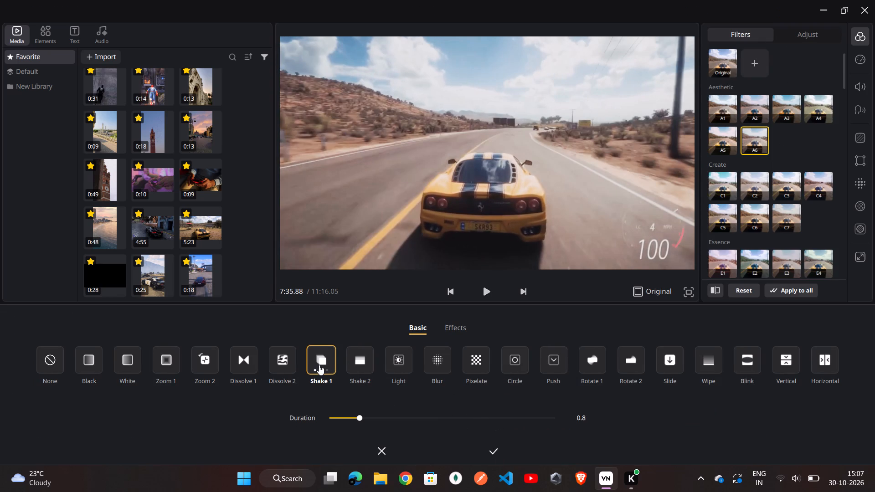
click(276, 365)
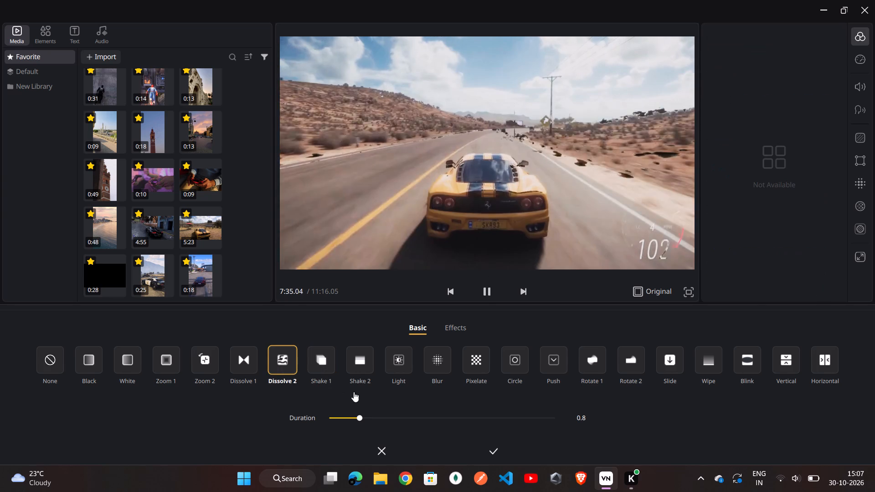
click(495, 451)
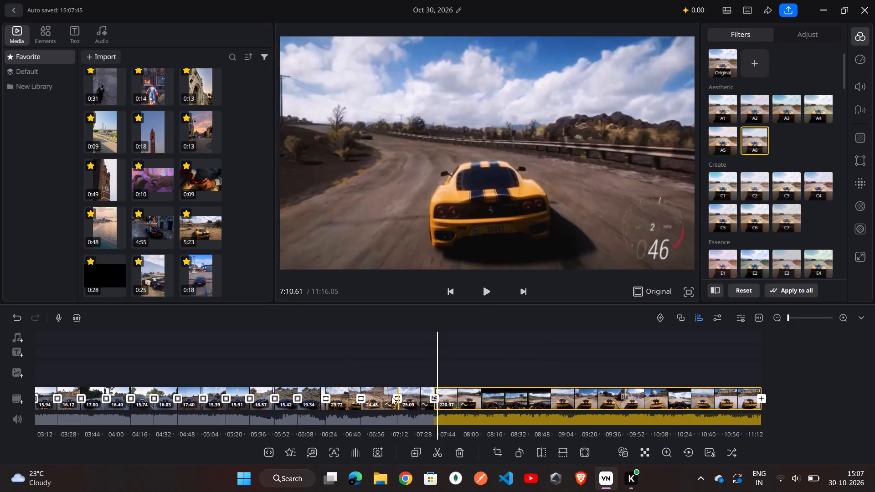
Replace the Blink transition at the yellow car cut near 7:10 with White, keeping a 0.8 duration.
click(396, 396)
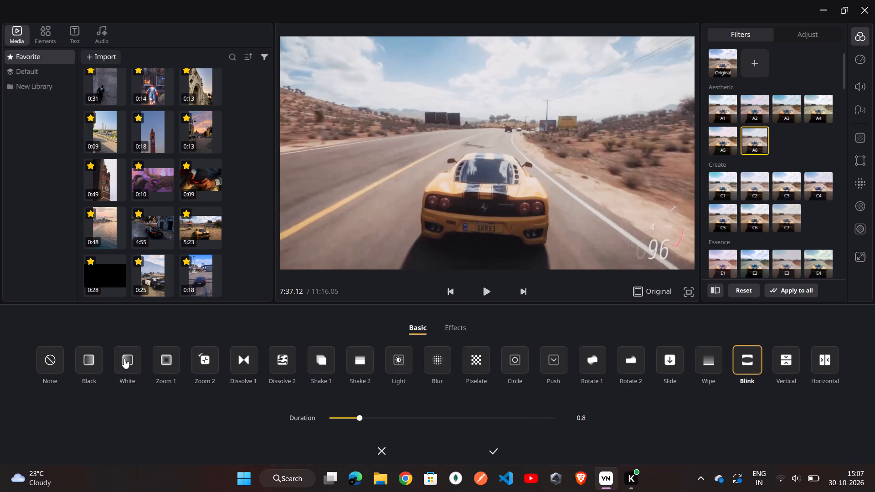
click(124, 359)
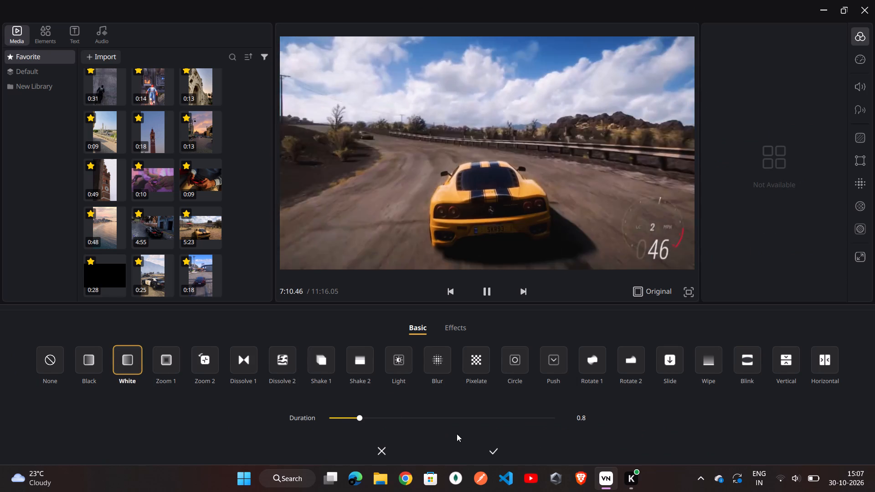
click(493, 451)
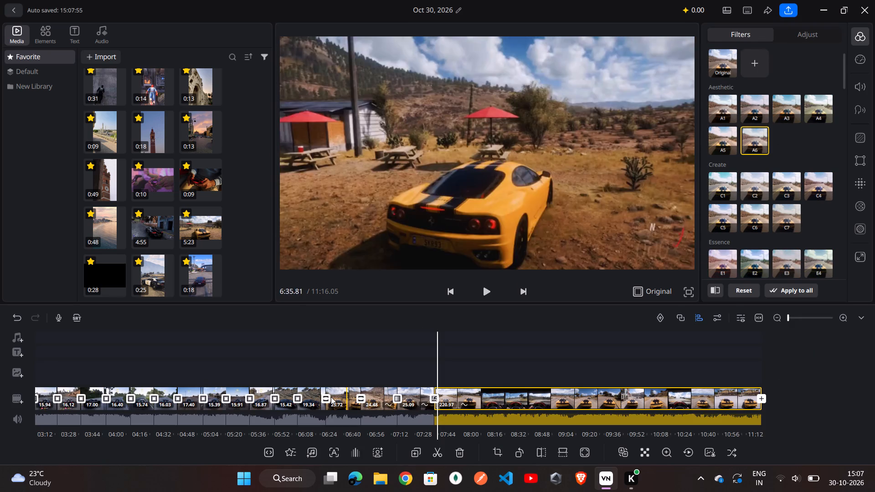
Split the last yellow car segment at 8:07.10, within the road driving footage.
scroll(544, 361, left, 1)
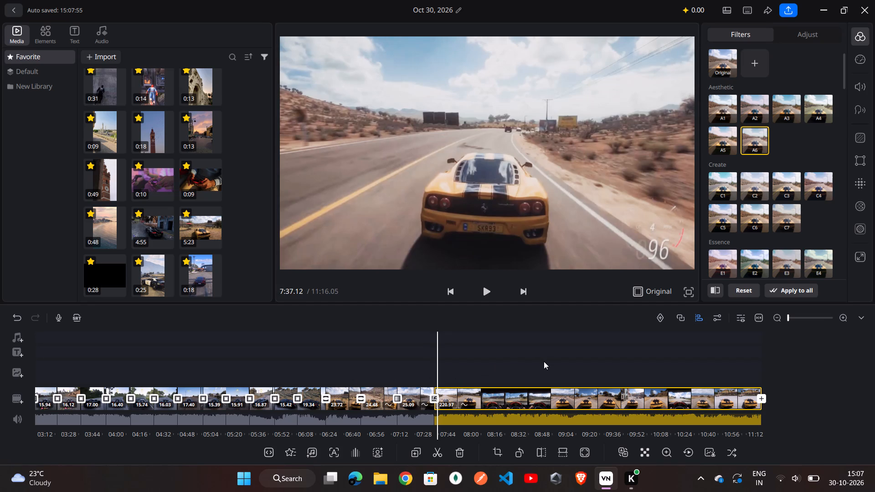
scroll(544, 361, left, 2)
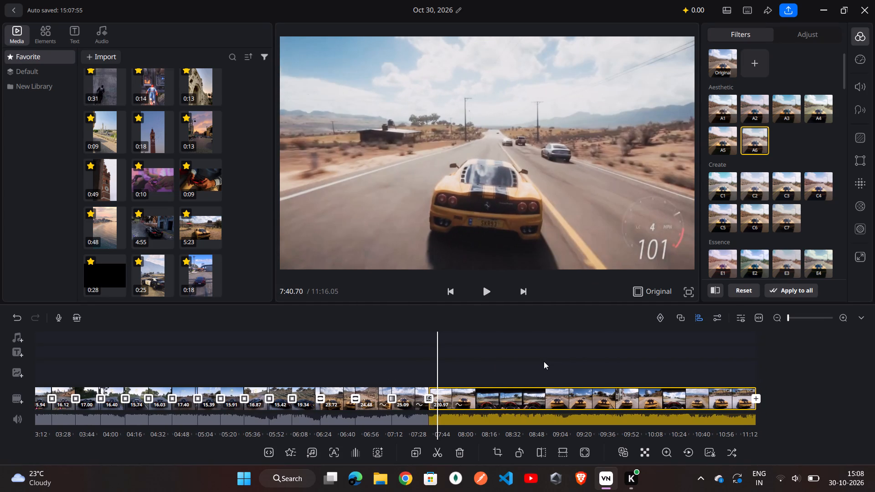
scroll(544, 361, left, 2)
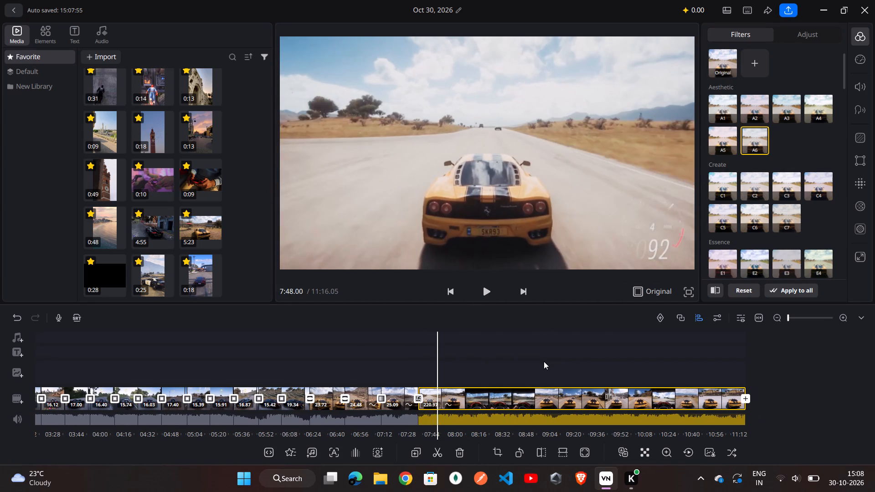
scroll(544, 361, left, 2)
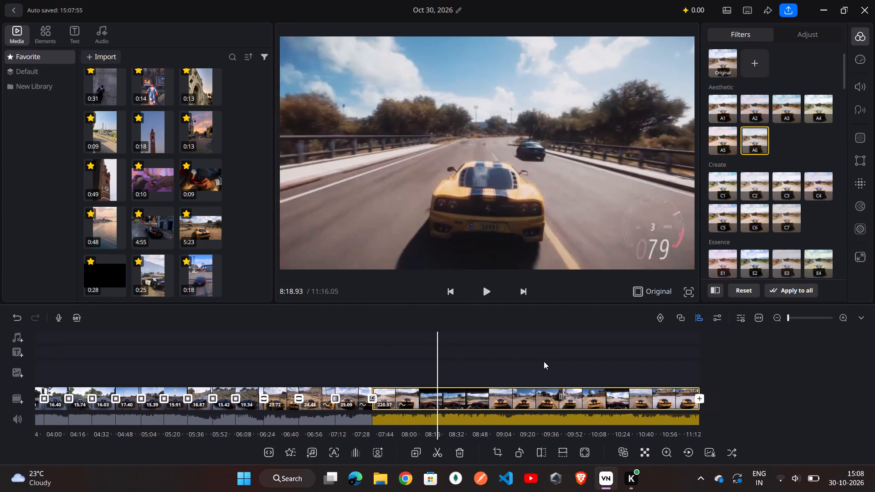
scroll(544, 361, left, 2)
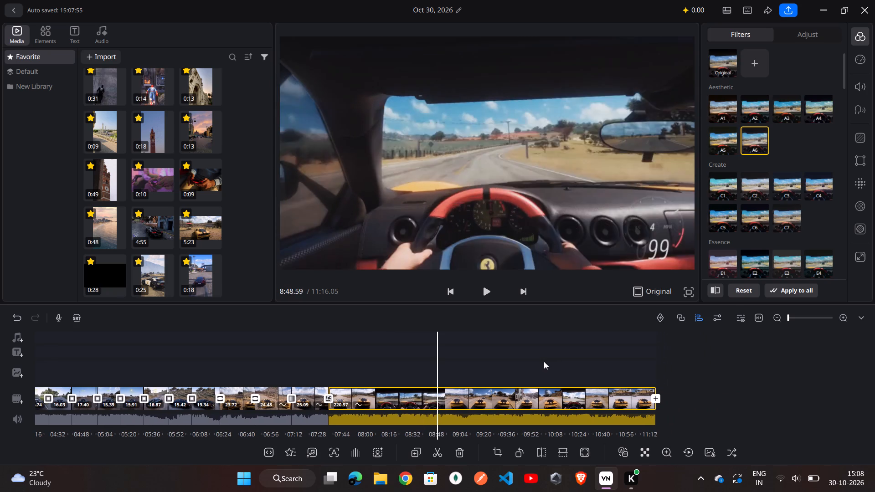
scroll(544, 361, left, 3)
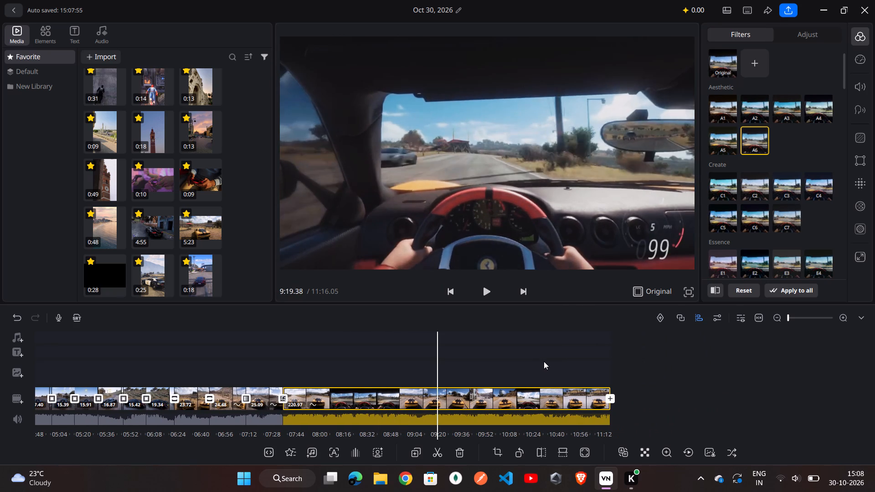
scroll(544, 361, left, 1)
scroll(544, 361, right, 2)
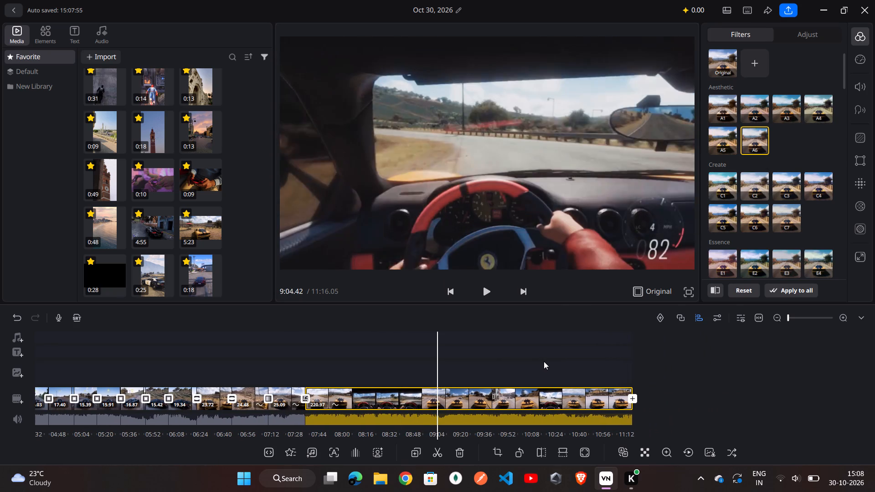
scroll(544, 361, right, 2)
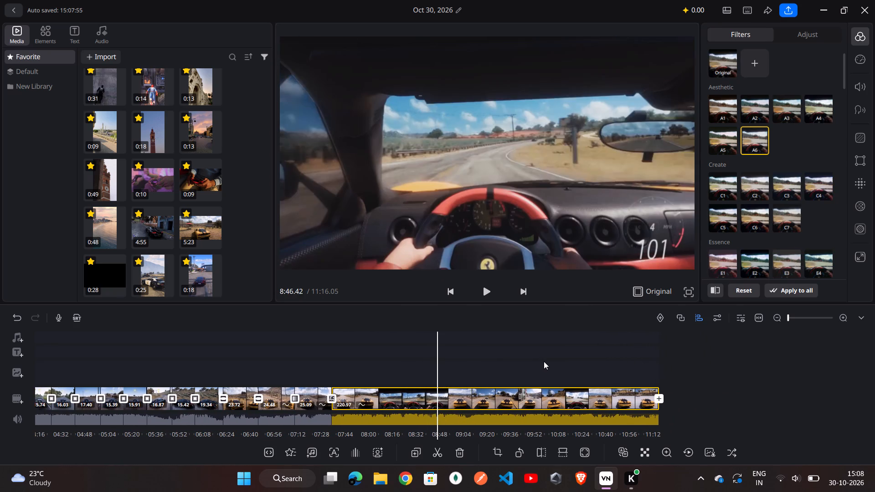
scroll(544, 361, right, 1)
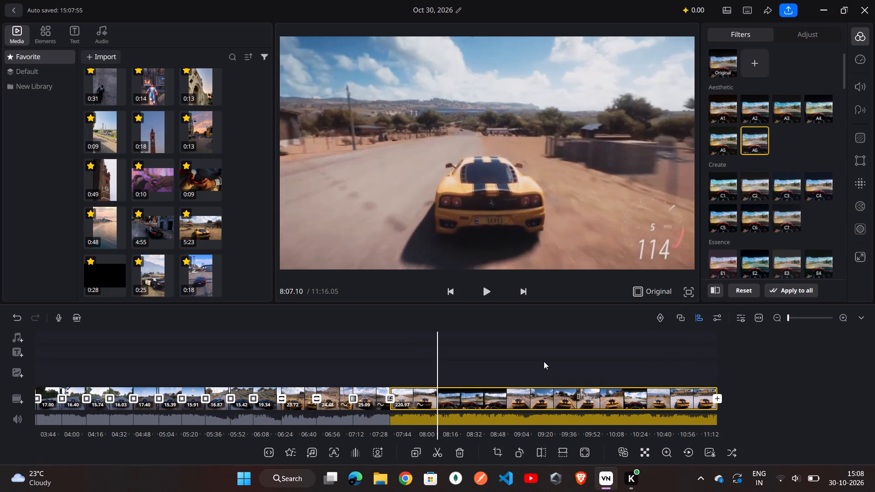
scroll(544, 361, right, 1)
key(ctrl+b)
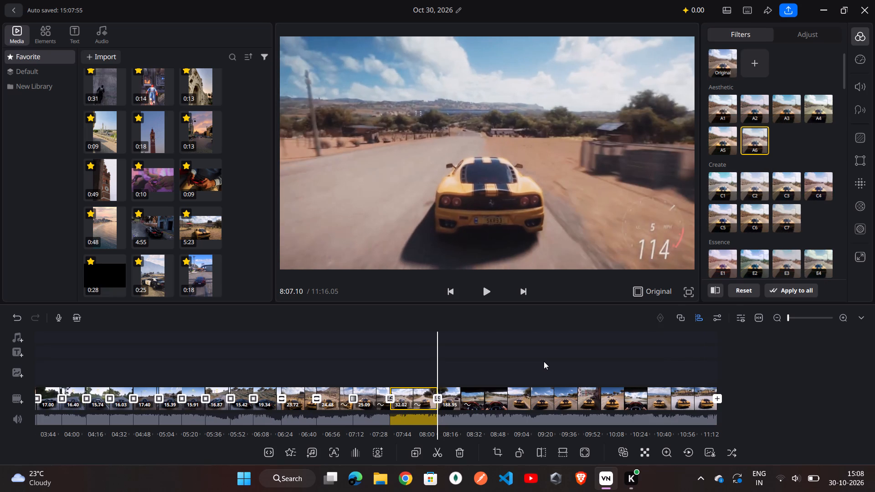
Split the remaining yellow car footage at about 8:38.40 and 9:18.88.
scroll(544, 361, left, 1)
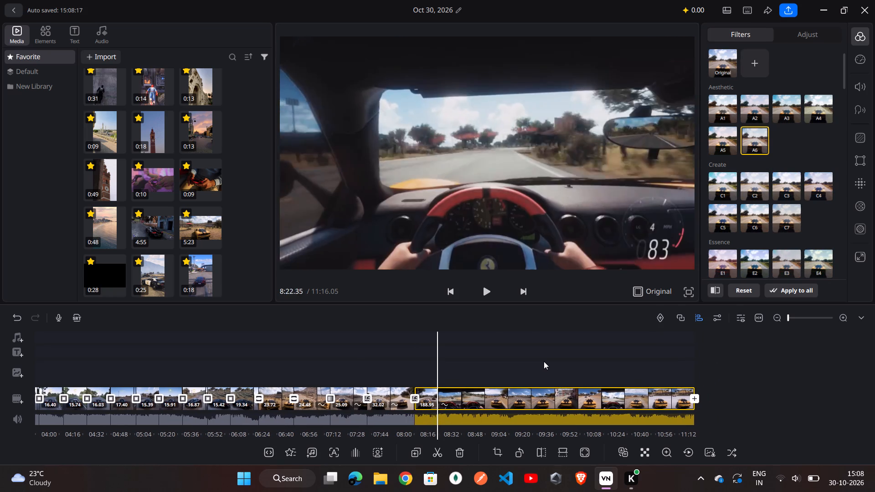
scroll(544, 361, left, 1)
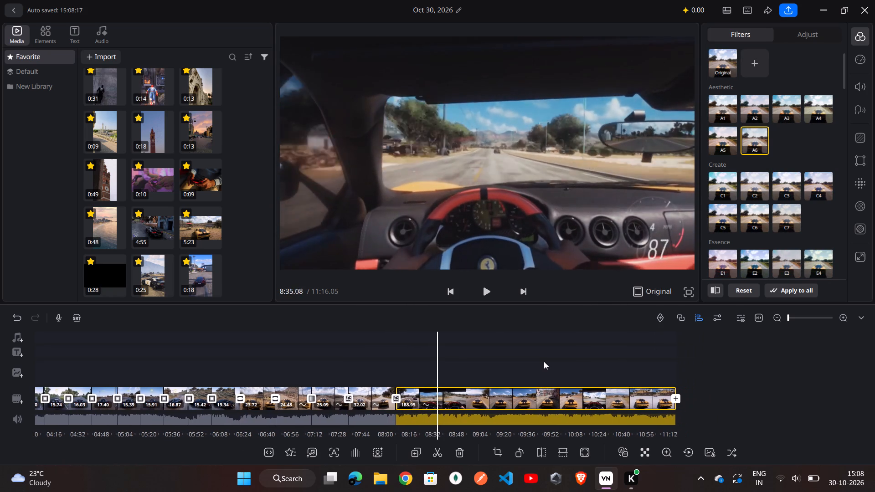
scroll(544, 361, left, 1)
key(ctrl+b)
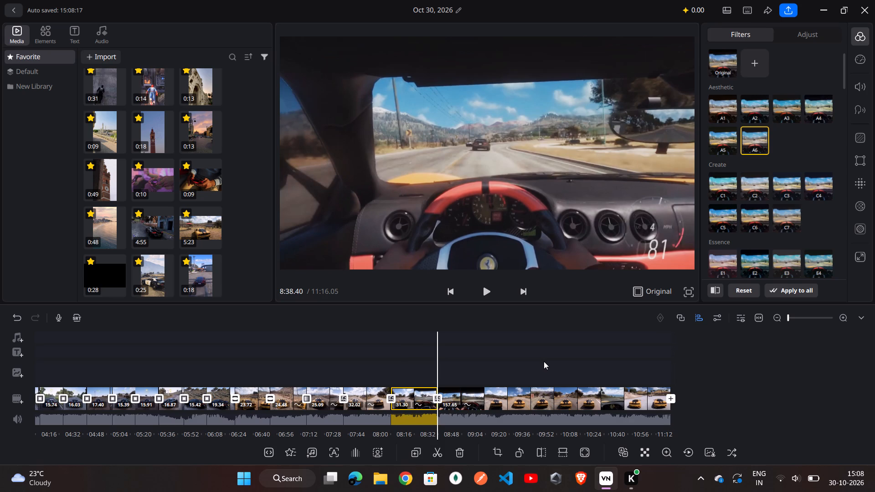
scroll(544, 361, left, 2)
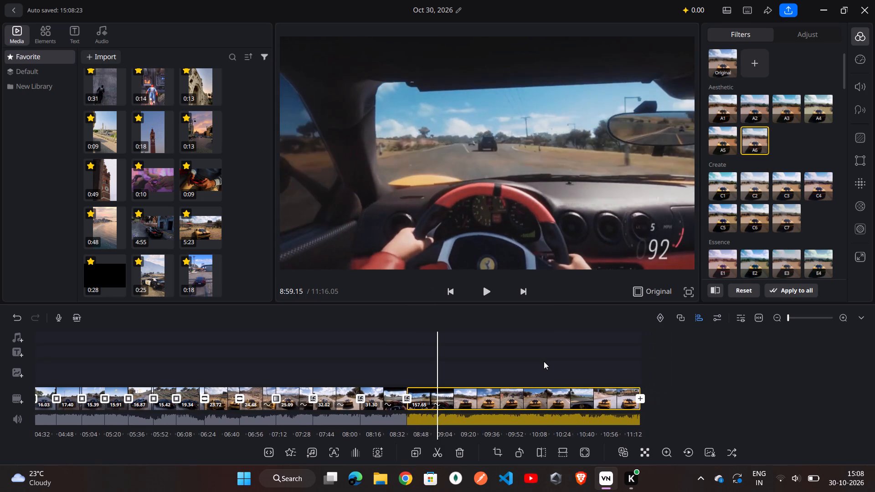
scroll(544, 361, left, 1)
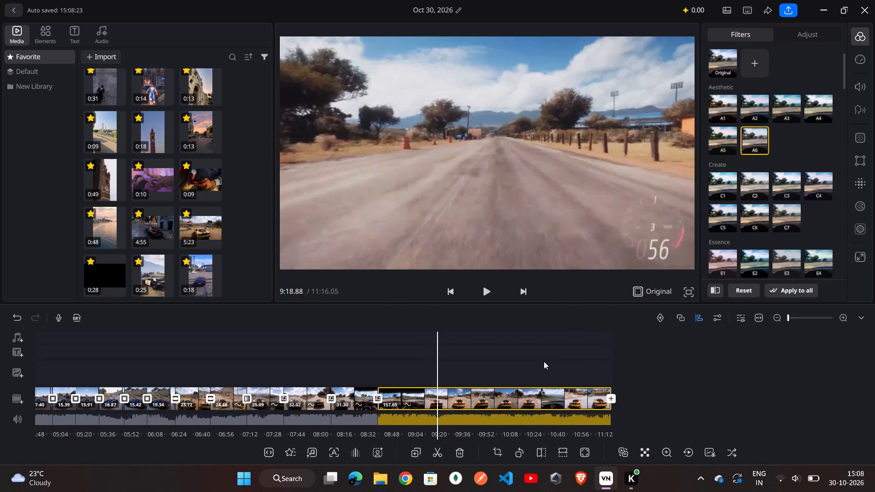
key(ctrl+b)
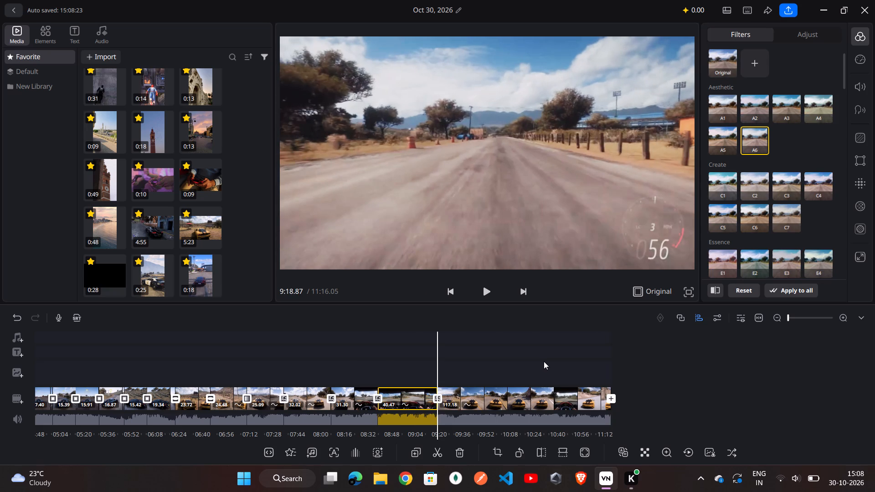
Review the remaining yellow car footage up to about 10:07 and the earlier yellow car segments back to 6:36.
scroll(544, 361, left, 1)
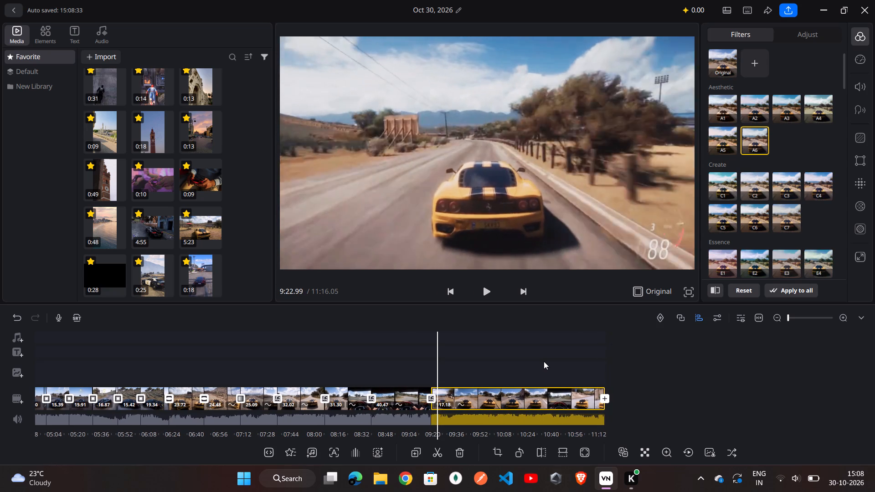
scroll(544, 361, left, 1)
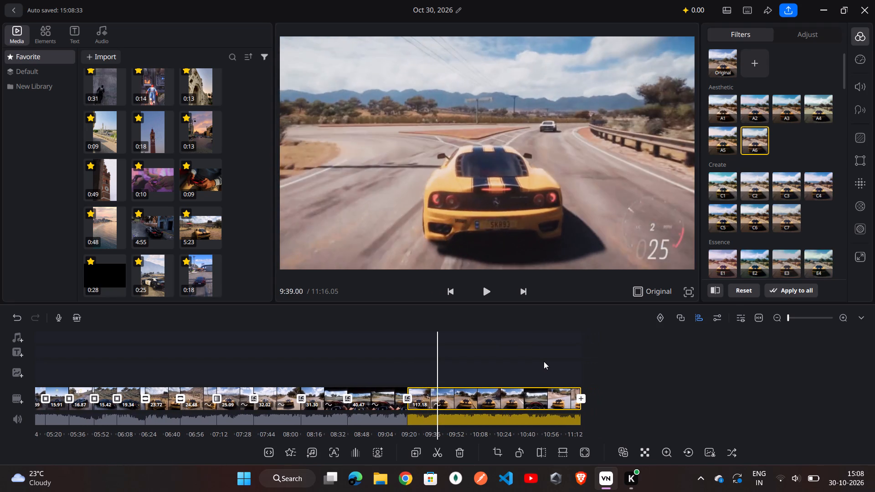
scroll(544, 361, left, 1)
scroll(544, 361, right, 1)
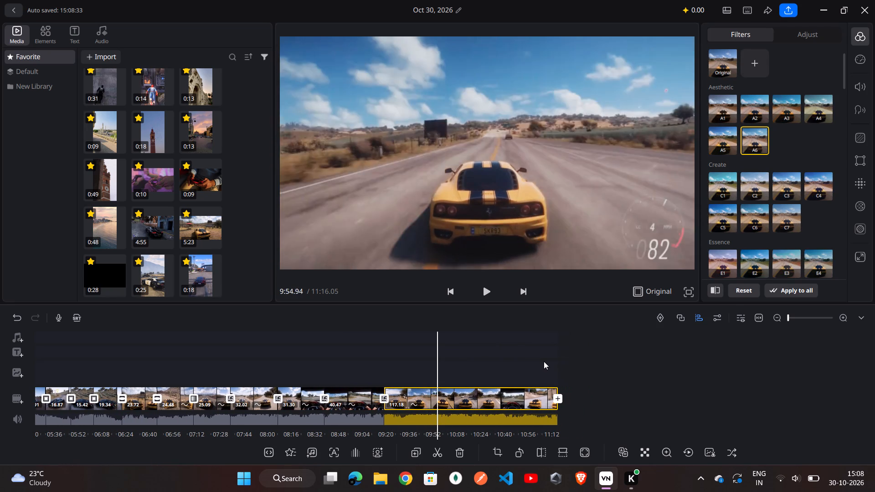
scroll(544, 361, right, 1)
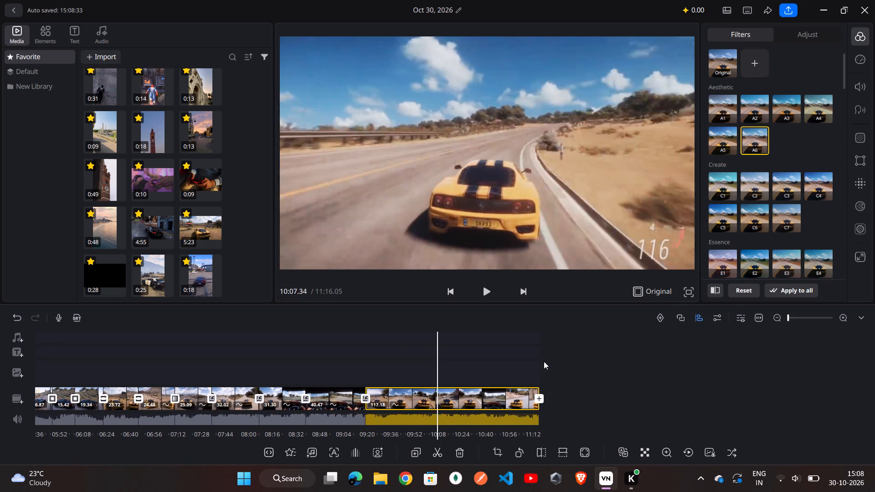
scroll(544, 361, right, 4)
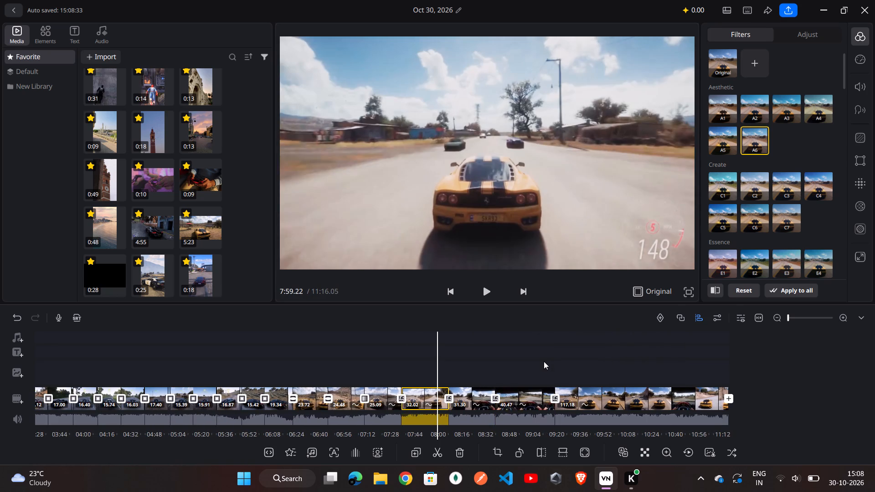
scroll(544, 361, right, 2)
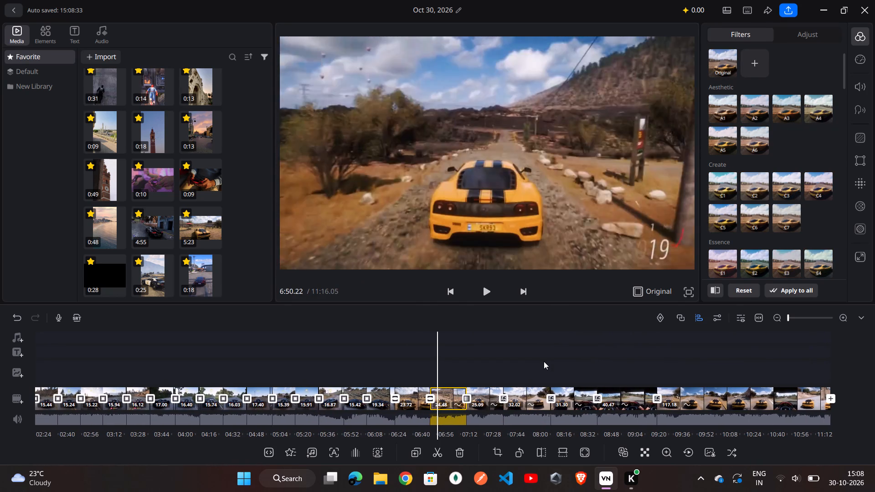
scroll(544, 361, right, 2)
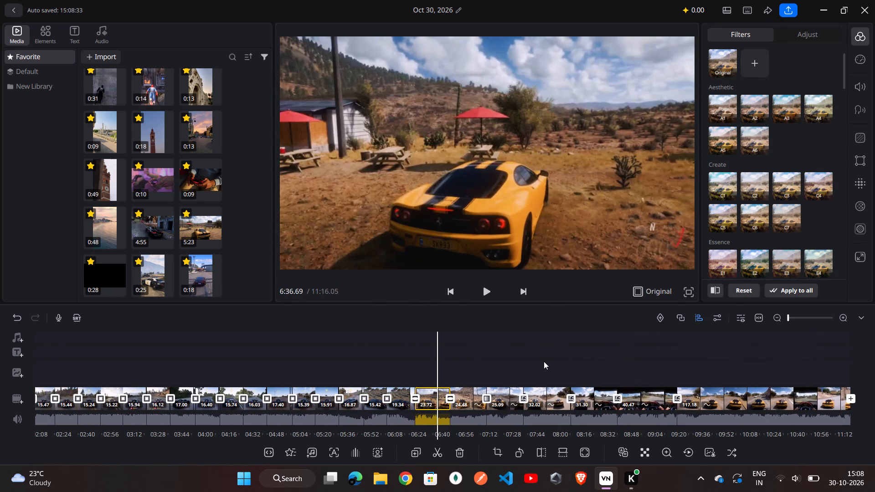
Apply the Create filter C5 to the last black car segment, just before the yellow car footage.
scroll(445, 367, right, 2)
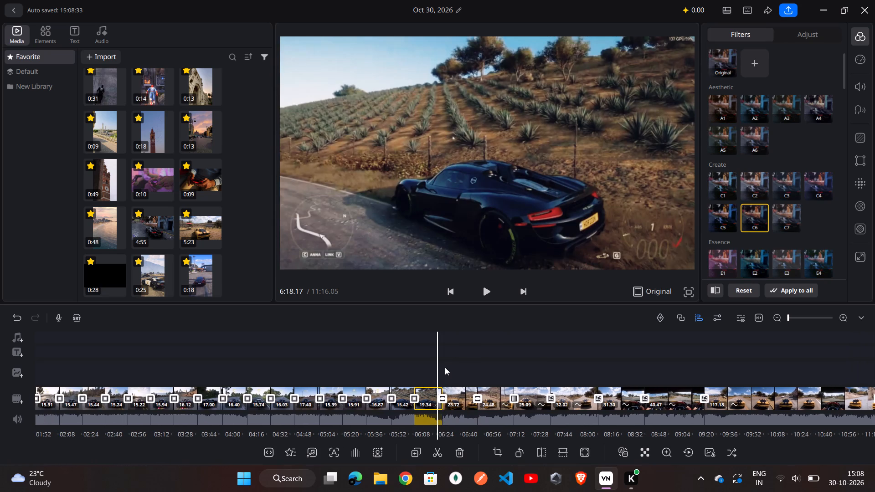
scroll(445, 367, right, 1)
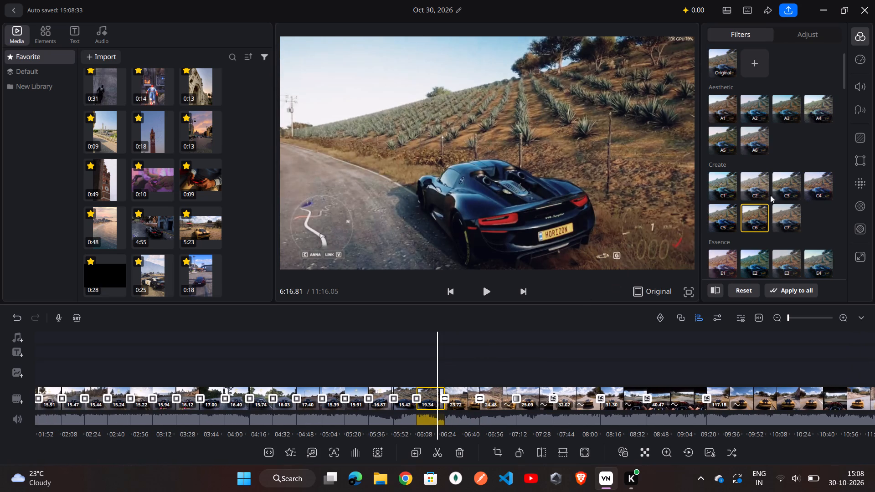
click(731, 223)
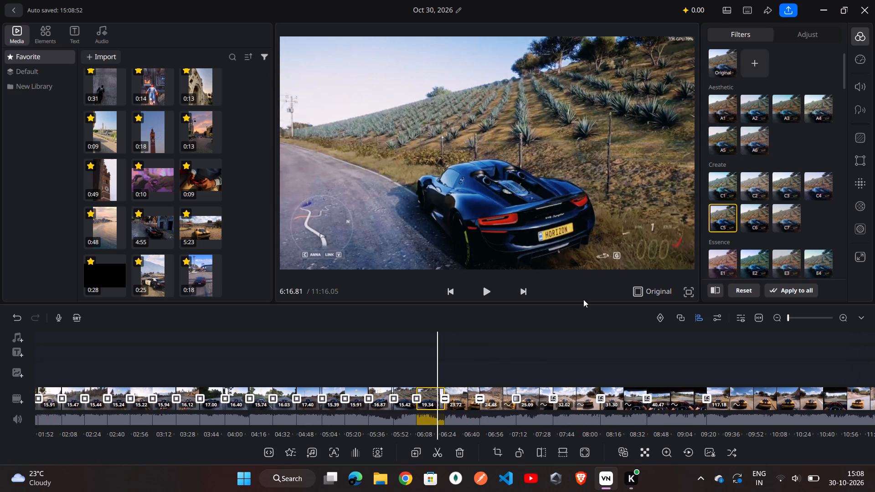
Insert the 0:18 bridge car clip from the favourite media after the last black car segment.
scroll(548, 316, right, 3)
scroll(198, 230, down, 1)
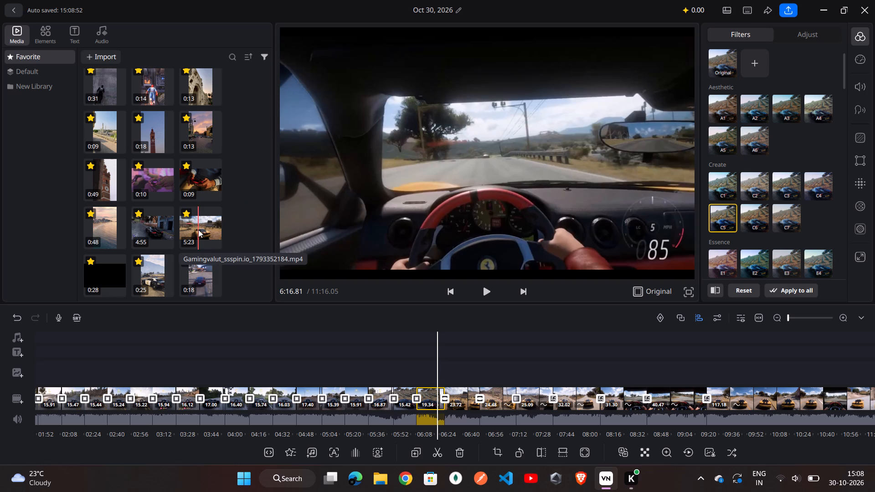
drag(203, 271, 465, 242)
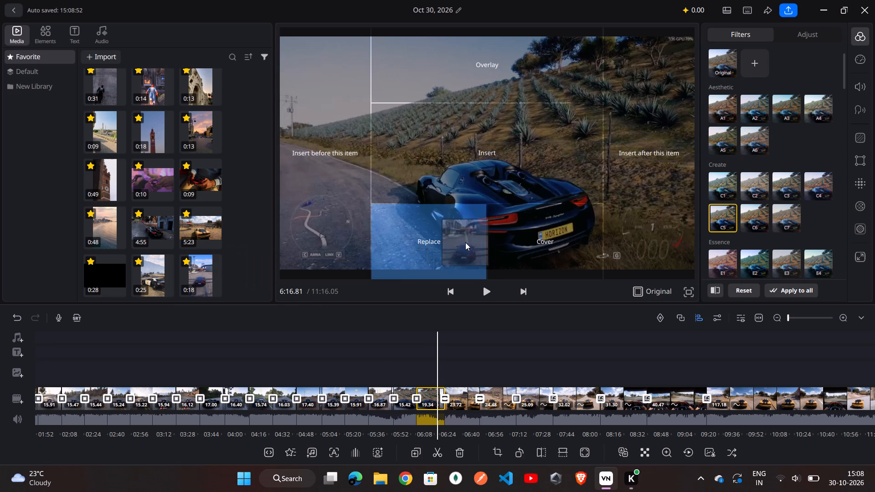
drag(465, 242, 632, 187)
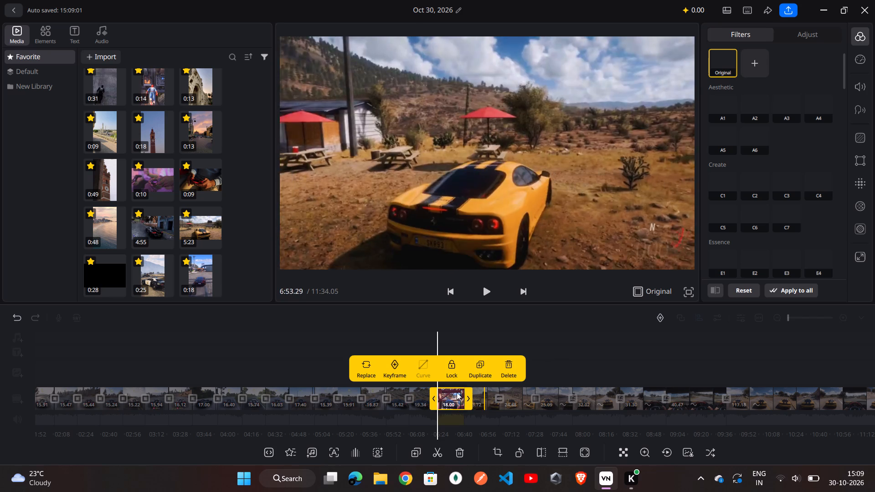
Move the inserted 18-second bridge car clip to the end of the timeline, after the yellow car footage.
drag(452, 394, 626, 363)
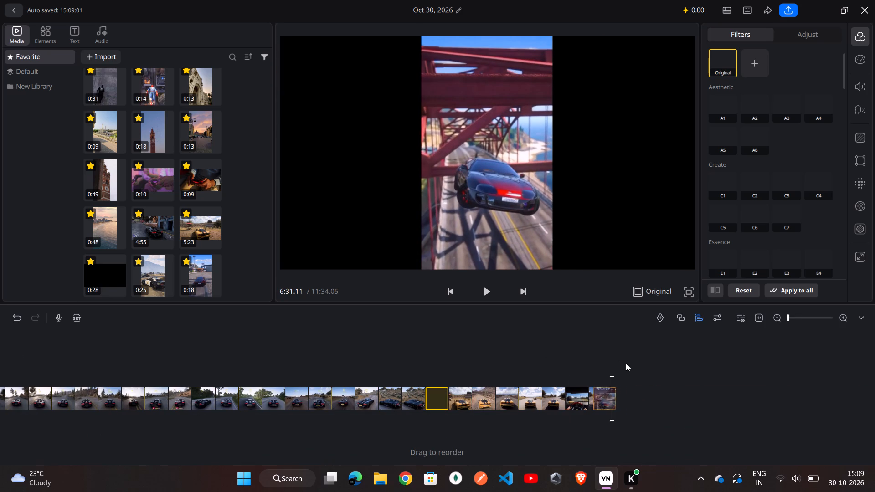
drag(626, 363, 643, 364)
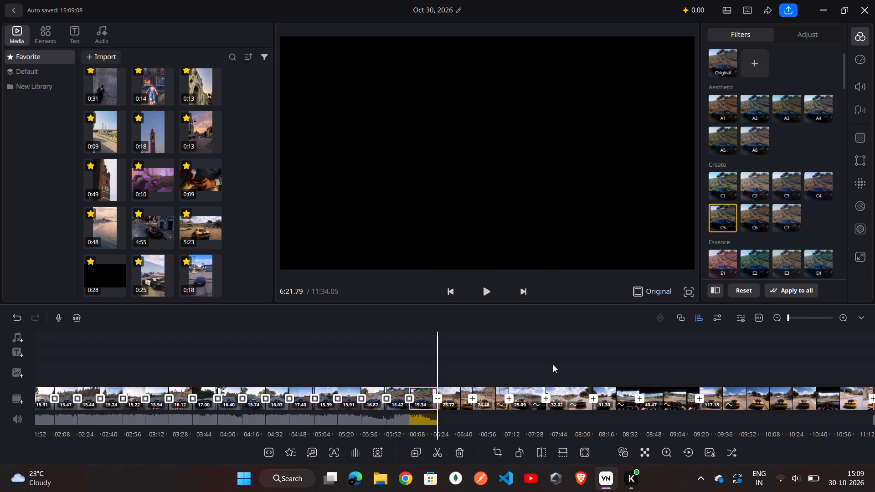
Apply the Jump Cut speed curve to the 18-second bridge car clip at the end of the timeline.
scroll(556, 361, left, 6)
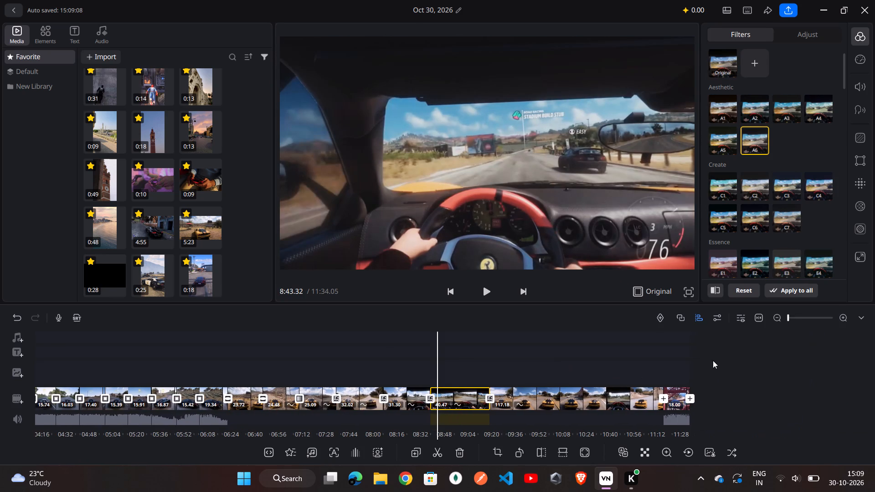
scroll(710, 357, left, 4)
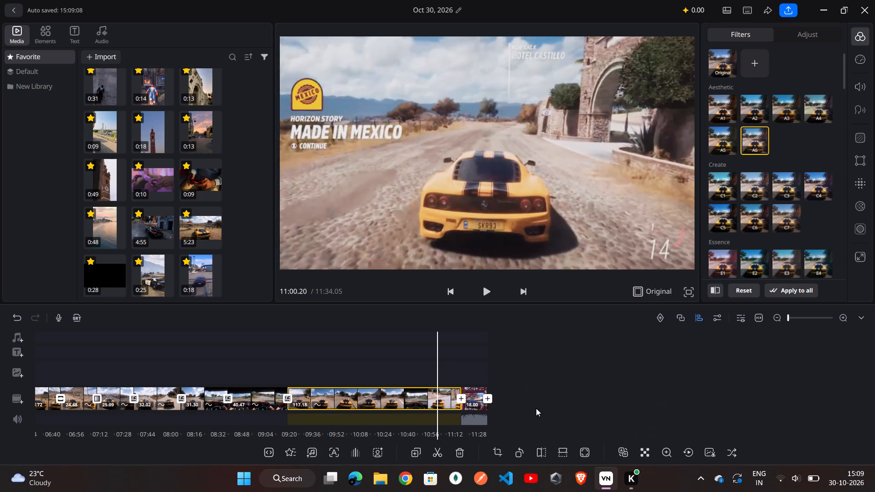
click(473, 408)
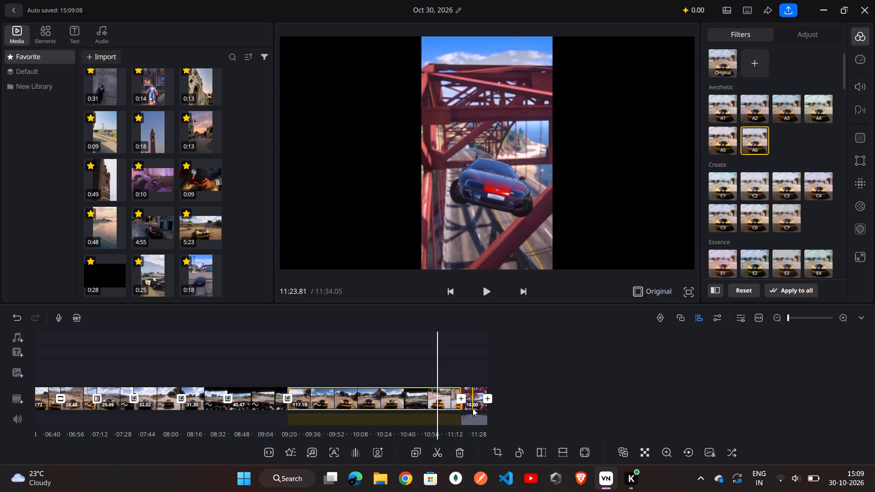
double_click(474, 405)
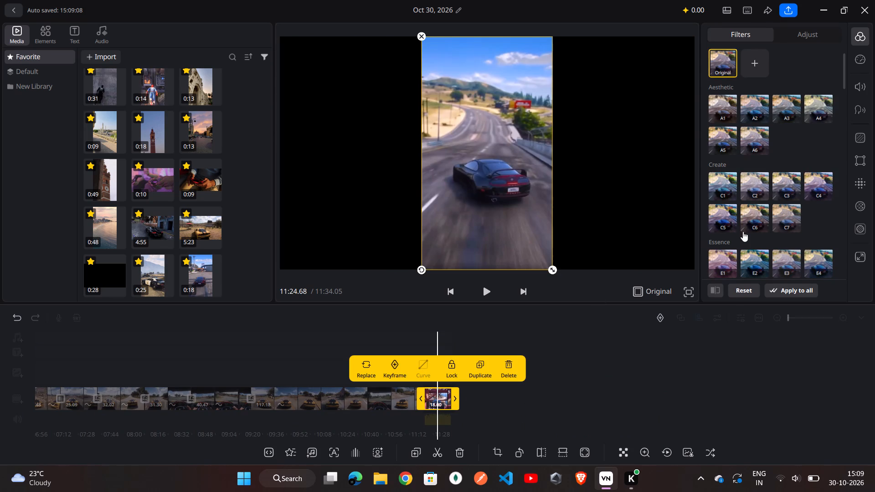
click(864, 54)
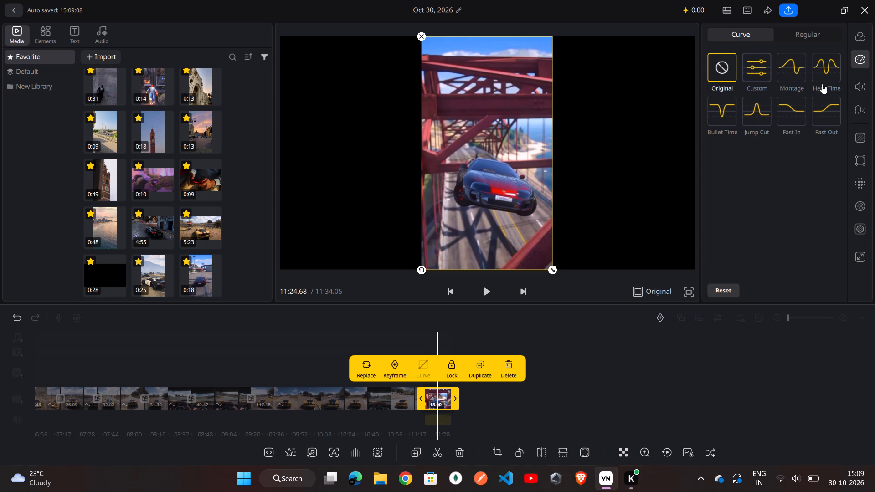
click(759, 102)
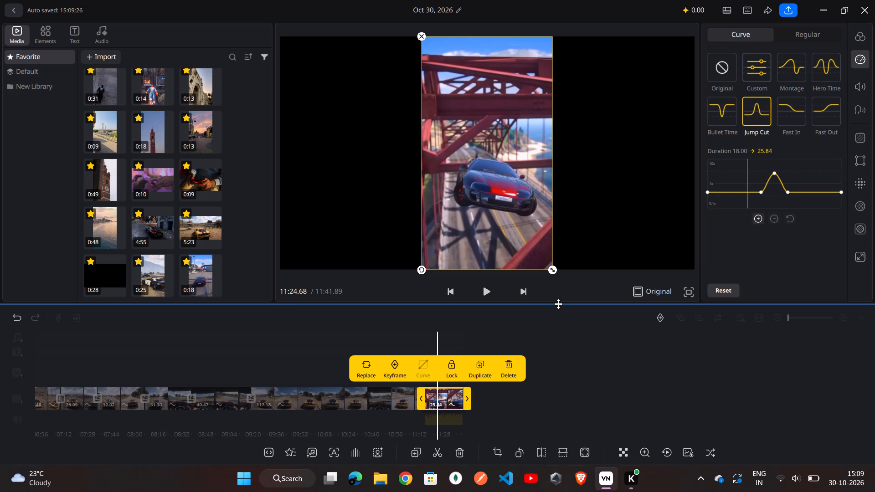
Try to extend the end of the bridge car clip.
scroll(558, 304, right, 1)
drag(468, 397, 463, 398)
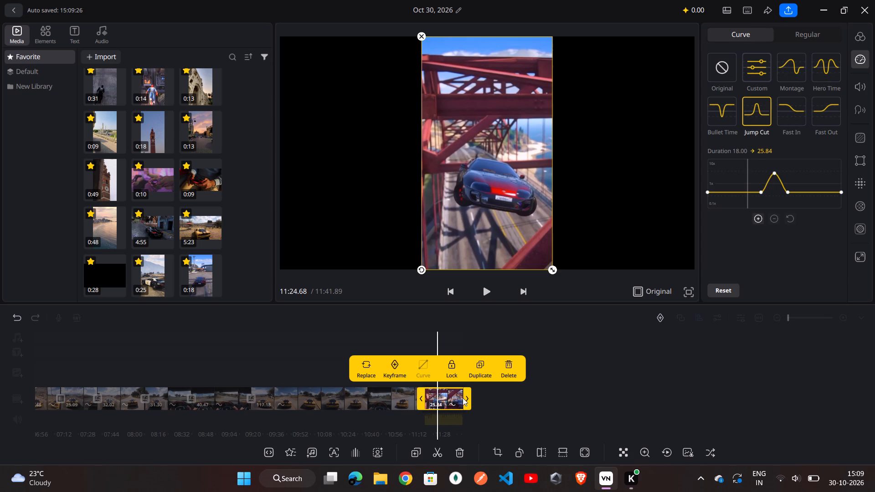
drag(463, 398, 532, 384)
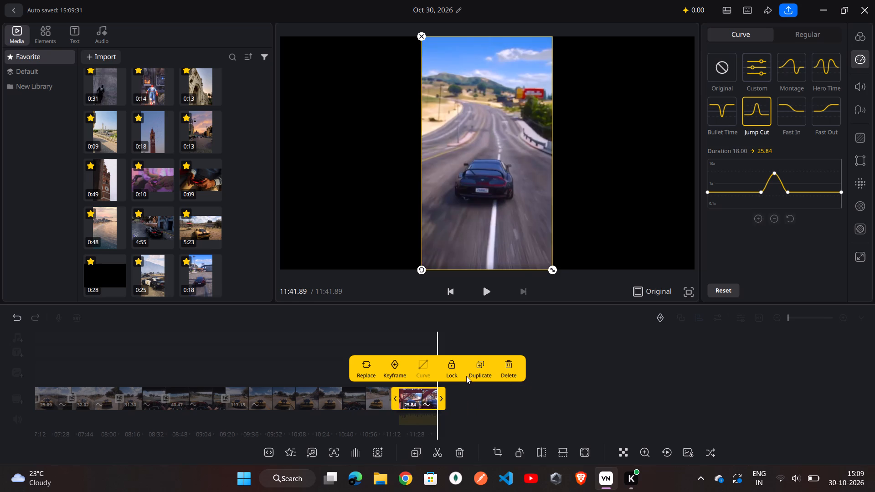
Apply the Split 1x2 effect to the bridge car clip from about 11:19.70 to its end.
scroll(467, 376, right, 1)
ctrl+scroll(467, 376, up, 1)
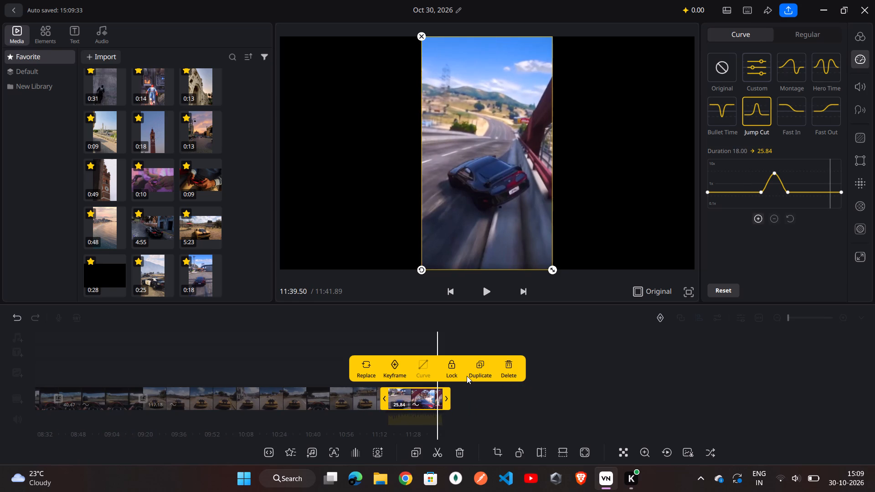
ctrl+scroll(467, 376, up, 3)
scroll(417, 340, right, 1)
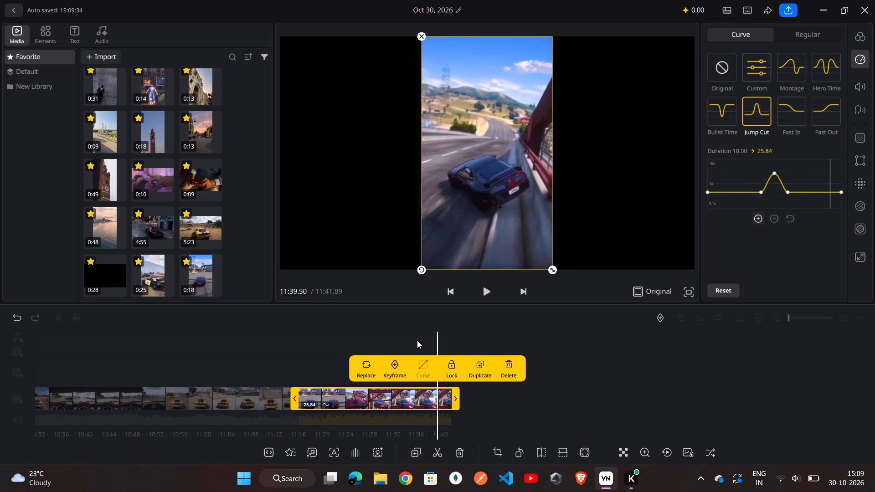
scroll(417, 340, right, 2)
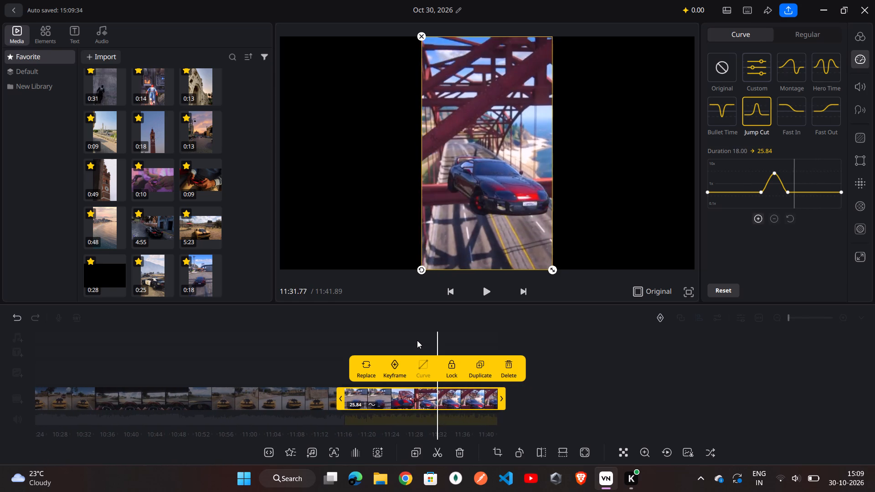
scroll(417, 340, right, 3)
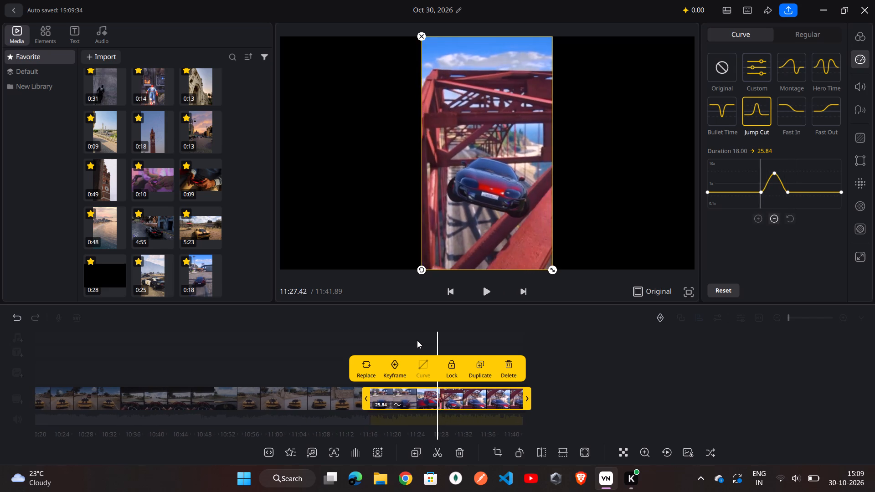
scroll(417, 340, right, 2)
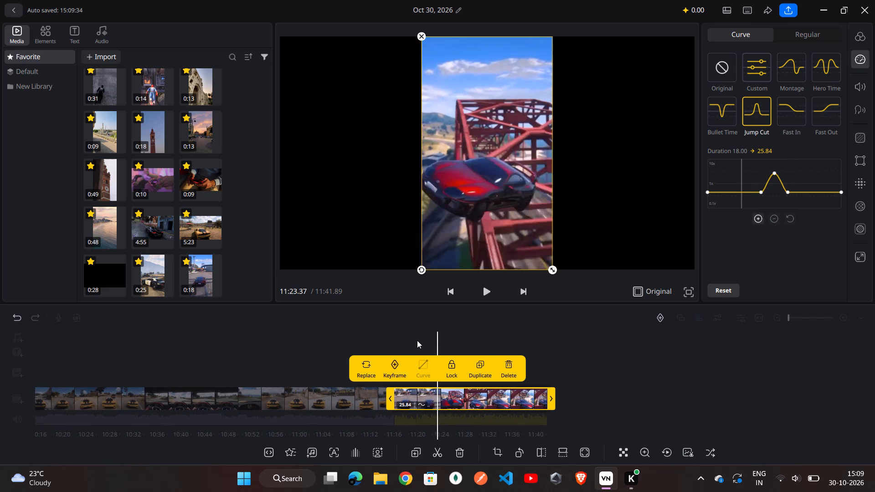
scroll(417, 340, right, 1)
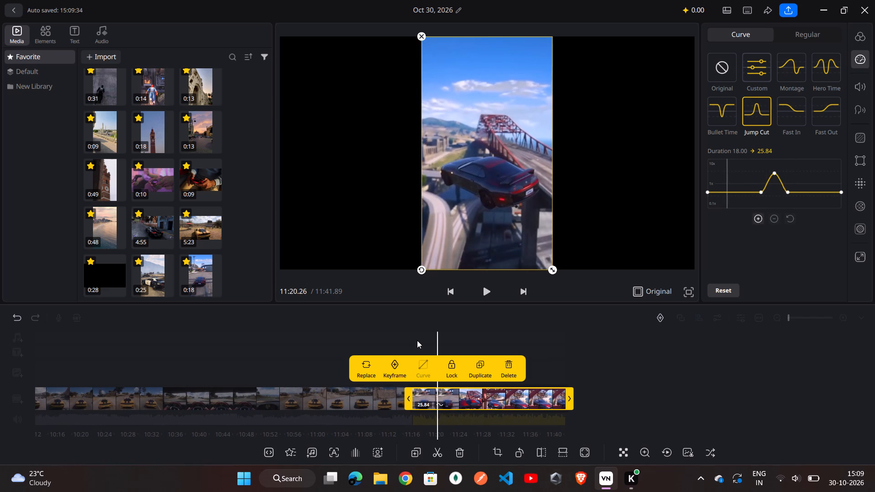
scroll(417, 340, right, 1)
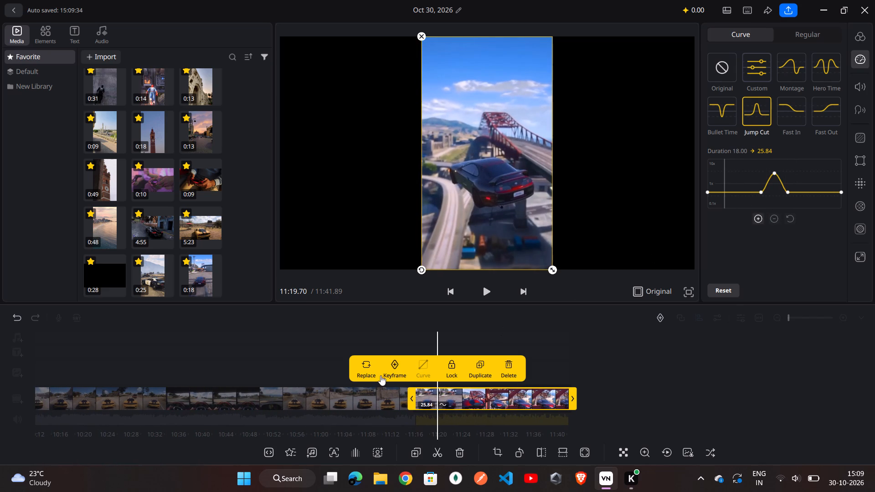
click(292, 452)
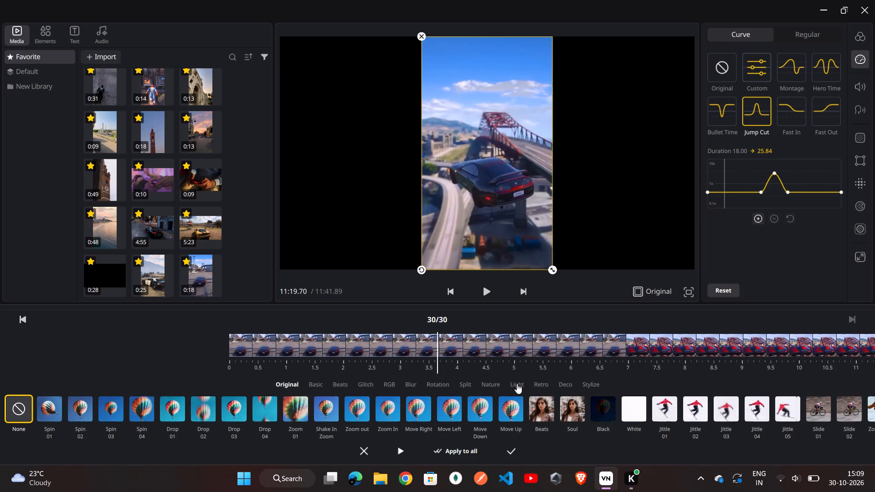
click(463, 384)
click(439, 422)
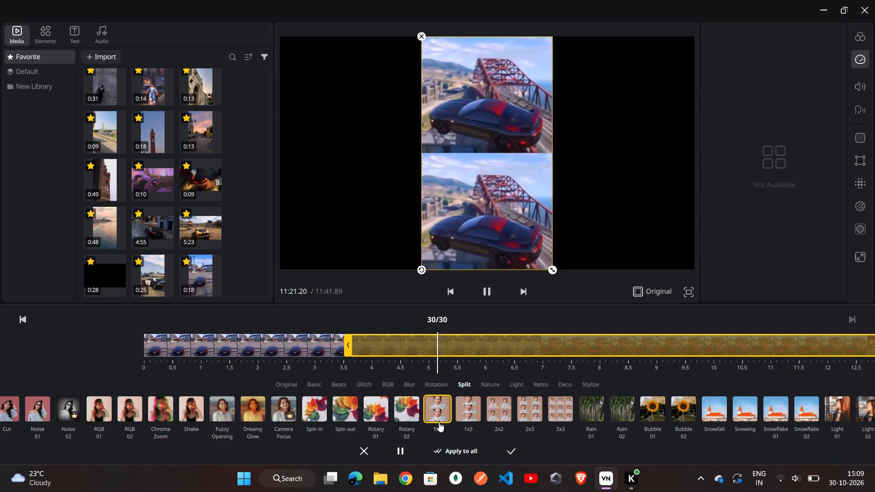
click(513, 451)
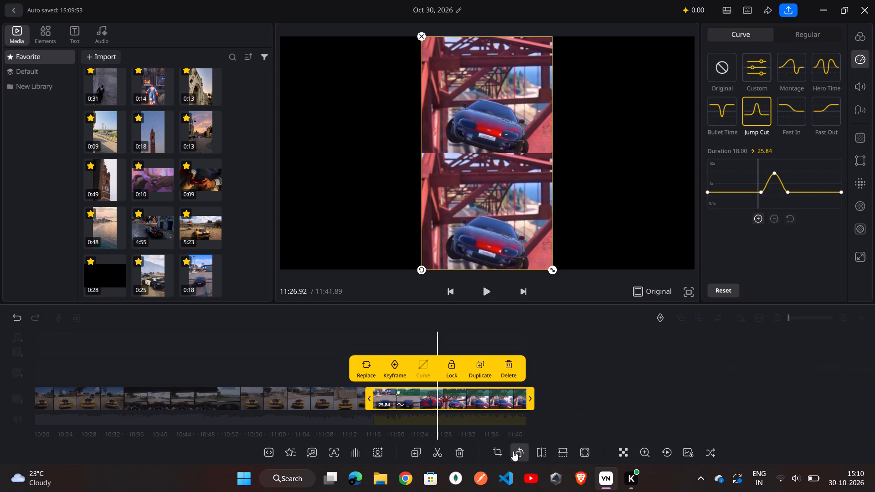
Review the yellow car footage before the bridge car clip, back to about 10:50.
scroll(542, 358, right, 1)
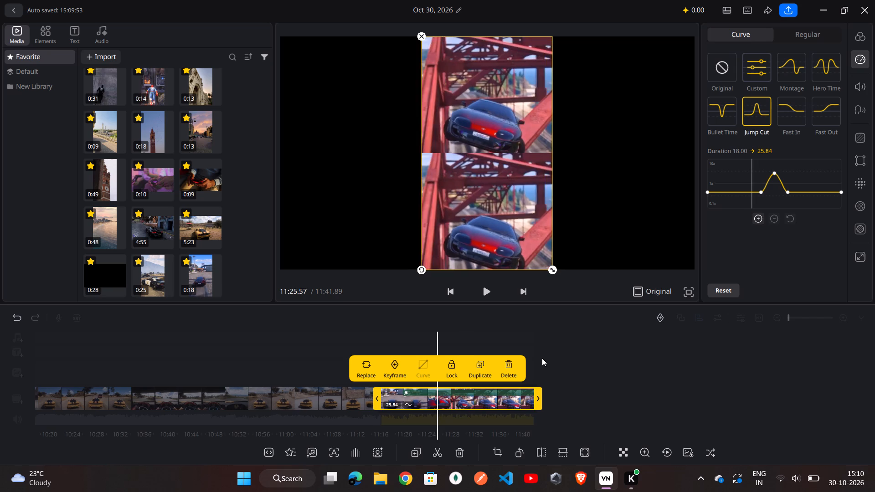
scroll(542, 358, right, 4)
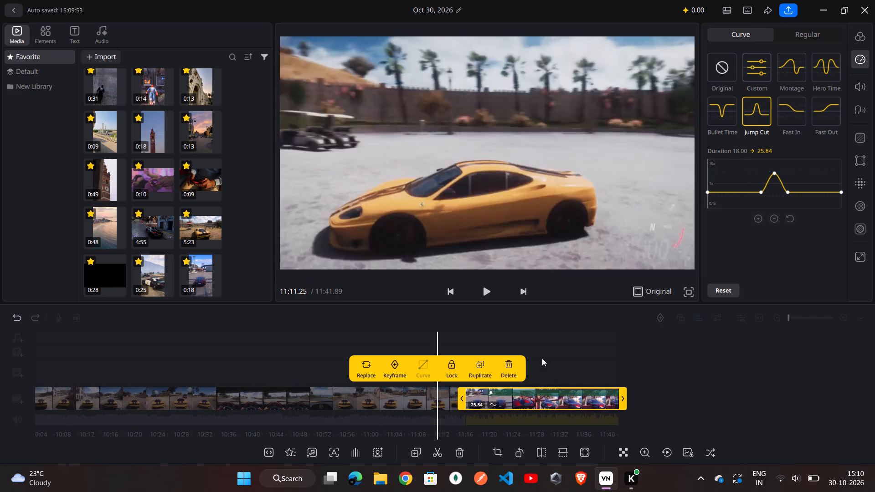
scroll(542, 358, right, 3)
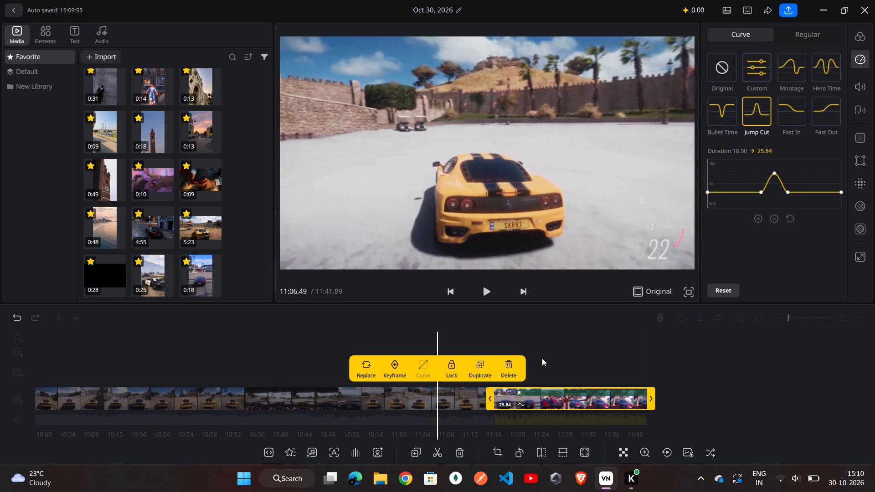
scroll(542, 358, right, 3)
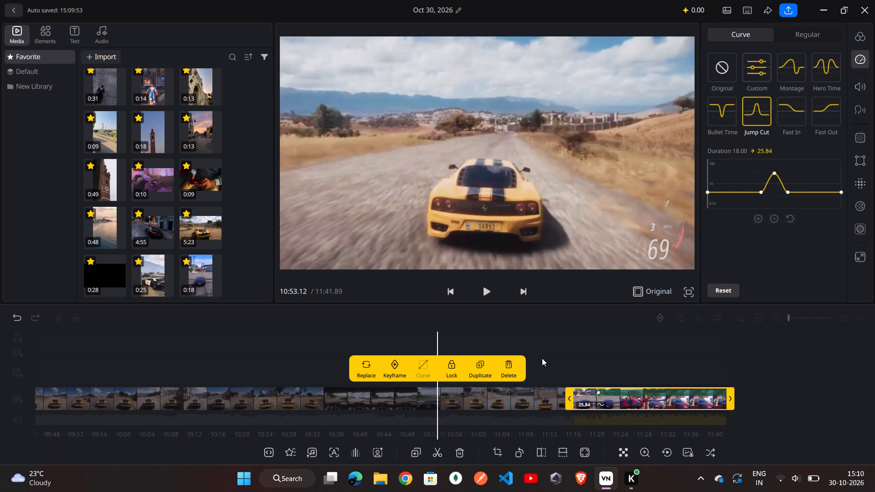
scroll(542, 358, right, 2)
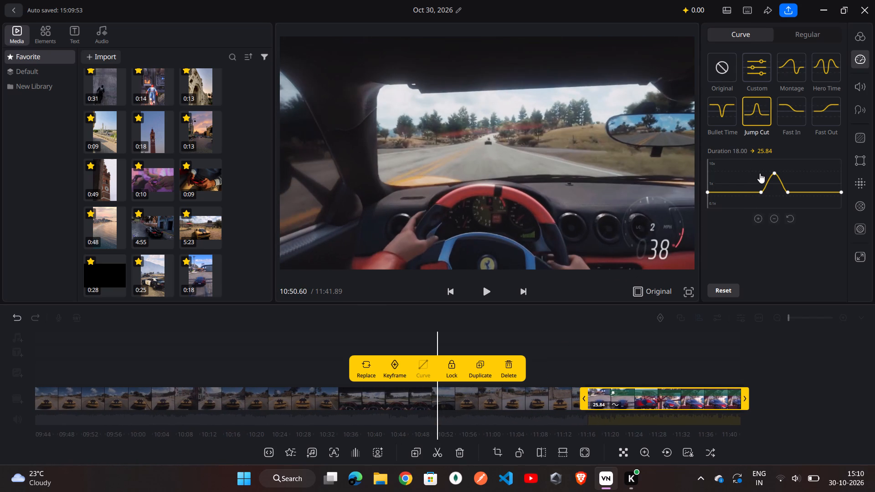
Smooth the bridge clip's Jump Cut curve by raising and spreading the points beside the peak and lowering the peak, for a duration of 18.15 s.
drag(759, 191, 745, 187)
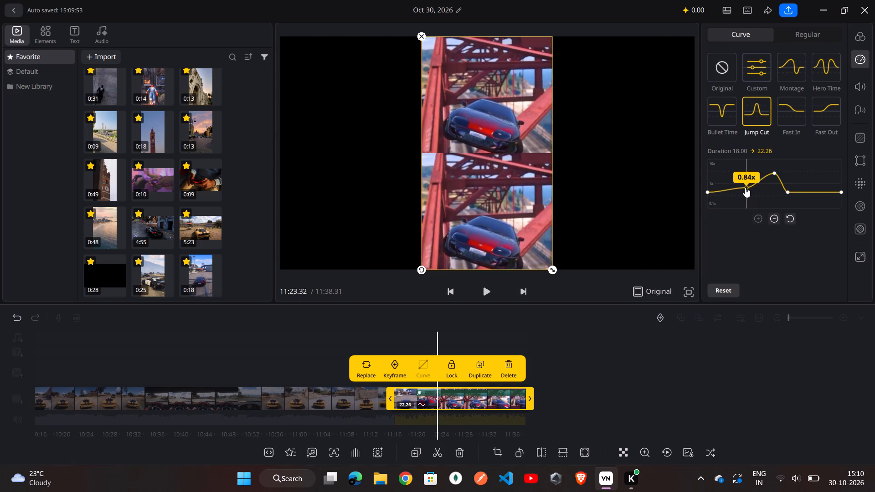
drag(745, 187, 743, 187)
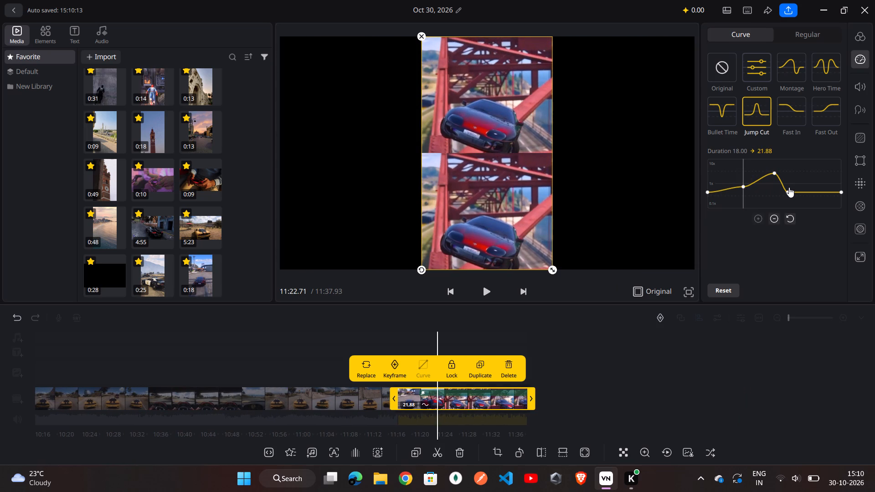
drag(789, 187, 793, 185)
drag(787, 190, 789, 189)
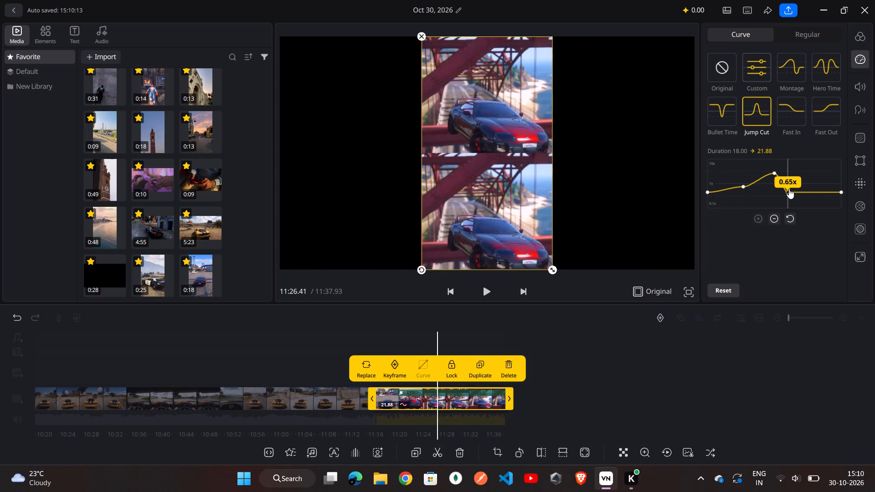
drag(789, 189, 808, 185)
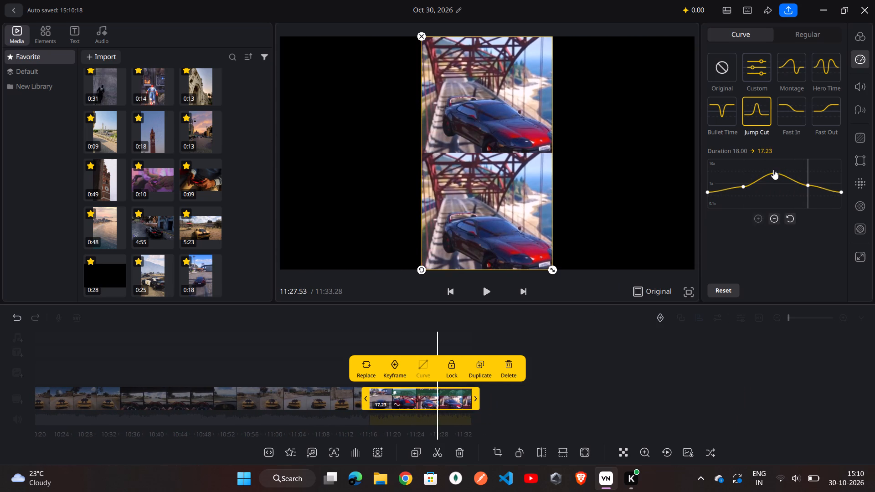
drag(776, 171, 778, 172)
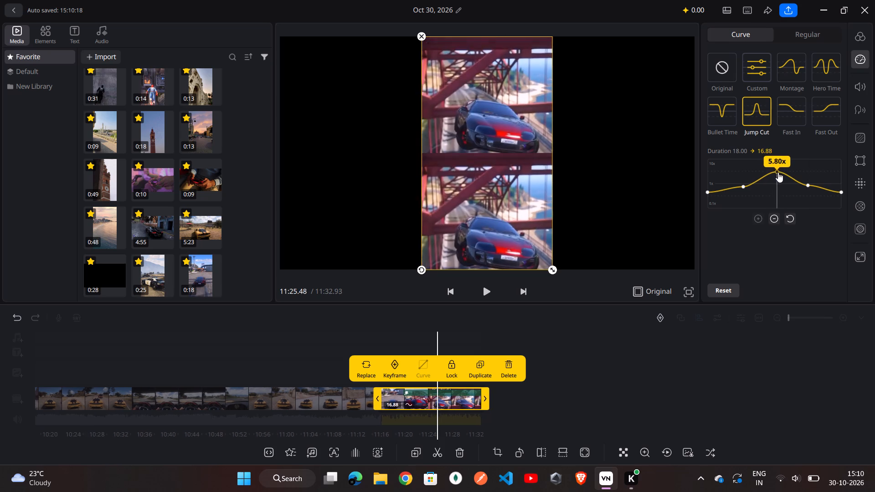
drag(778, 172, 777, 178)
scroll(647, 303, right, 4)
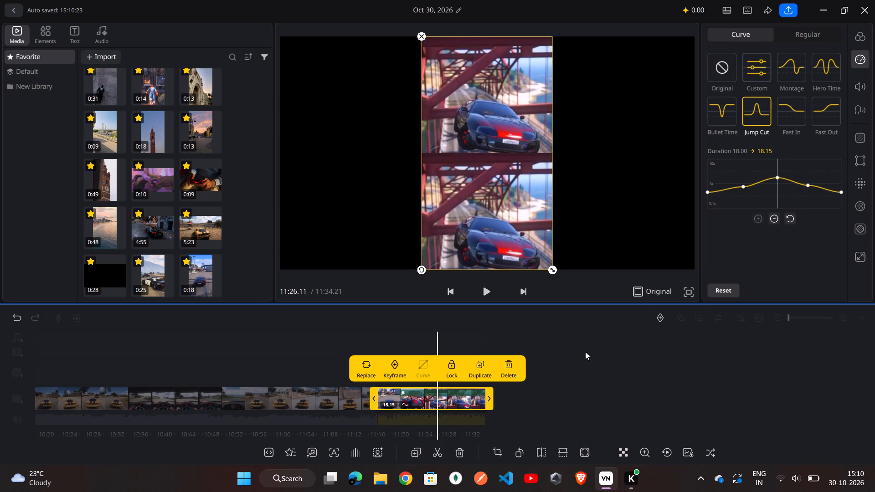
click(569, 360)
Split the yellow car clip before the bridge car clip at 9:51.68.
scroll(569, 360, right, 4)
scroll(569, 360, down, 1)
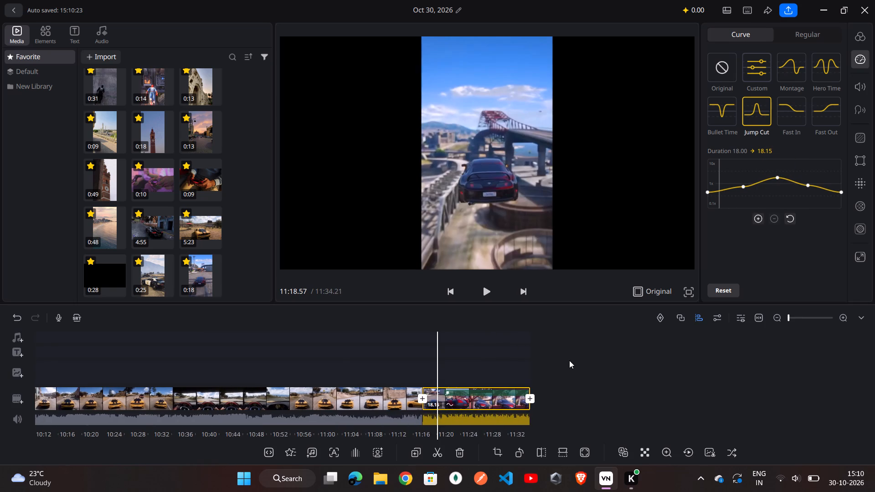
scroll(569, 360, down, 1)
scroll(569, 360, right, 1)
ctrl+scroll(569, 360, up, 1)
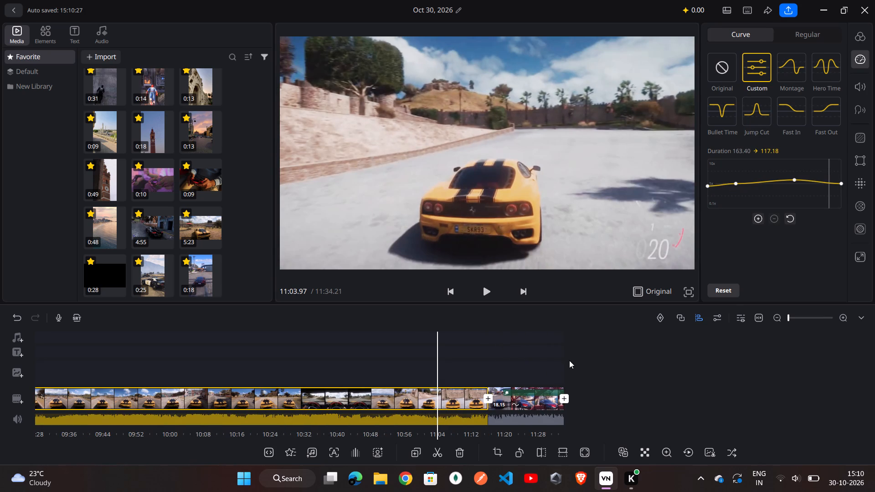
scroll(452, 351, right, 6)
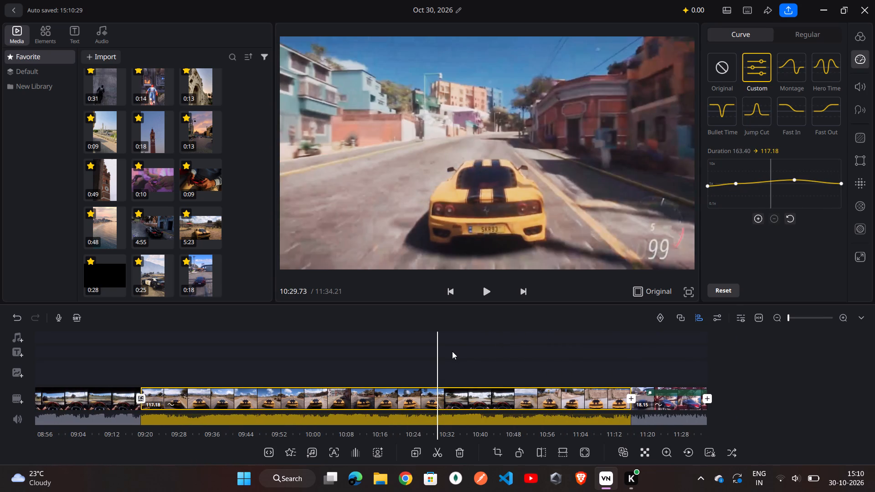
scroll(452, 351, right, 4)
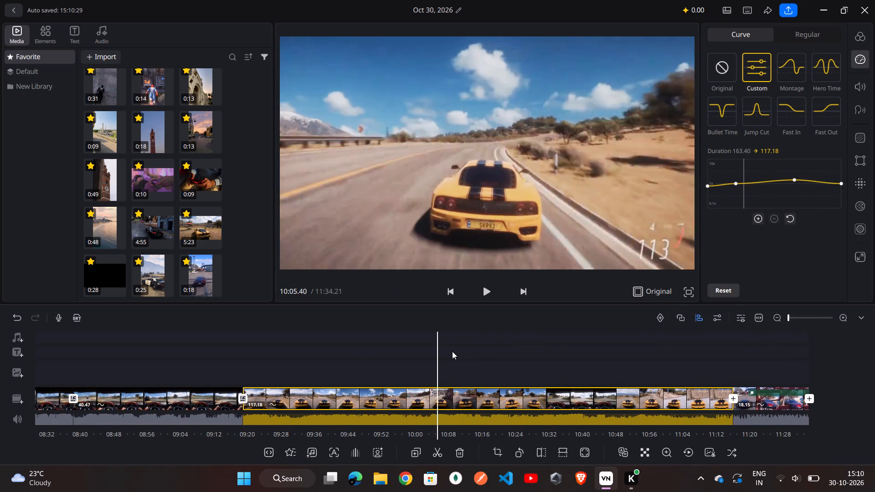
scroll(452, 351, right, 3)
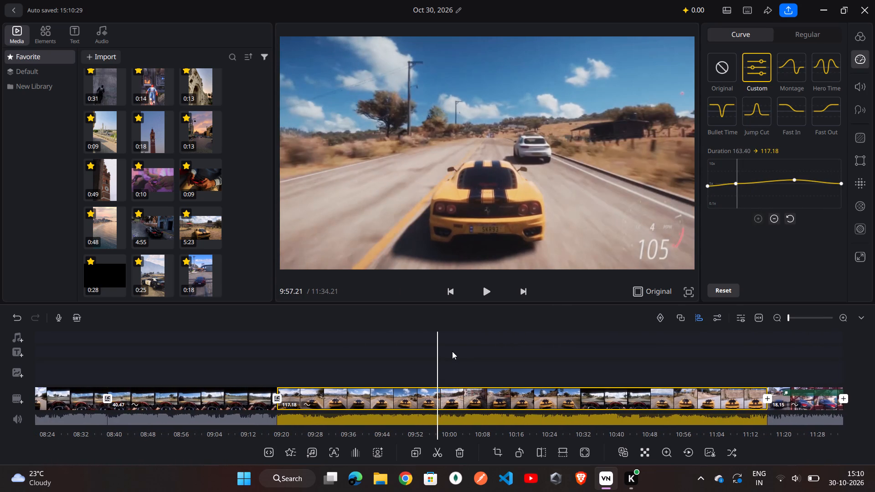
scroll(452, 351, right, 2)
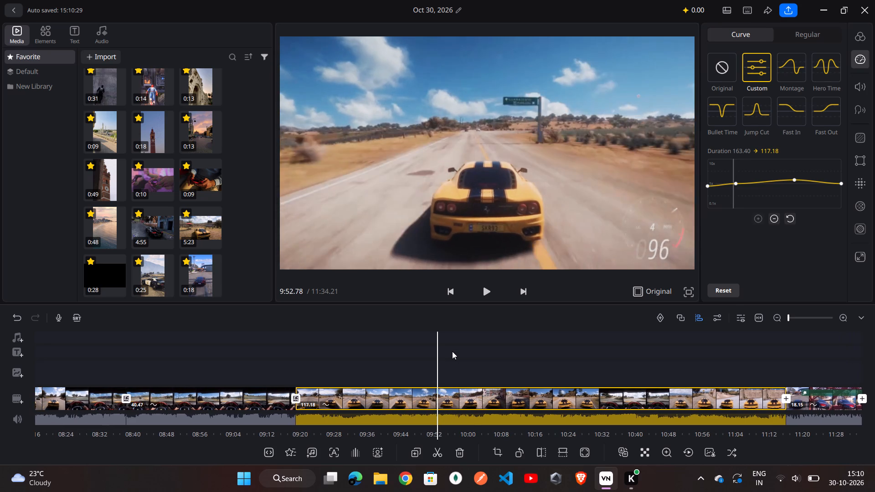
scroll(452, 351, right, 1)
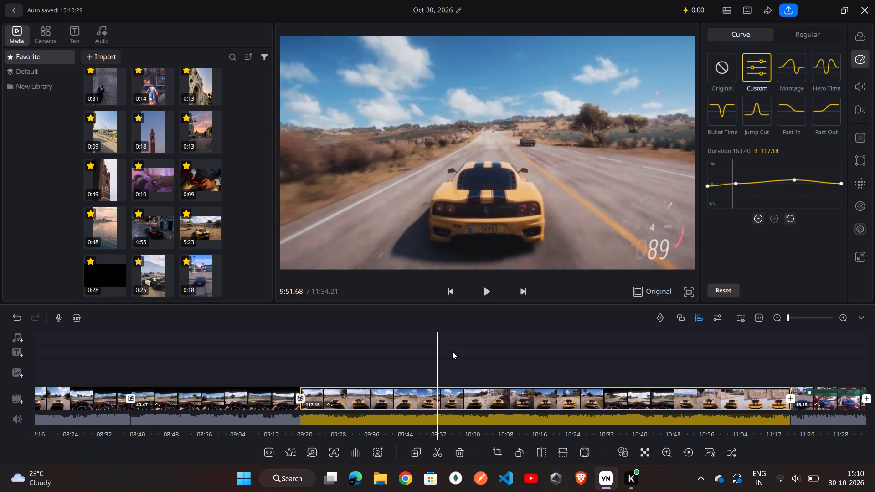
key(ctrl+b)
Split the remaining yellow car footage at 10:42.55, where the view is inside the cockpit.
scroll(452, 351, left, 1)
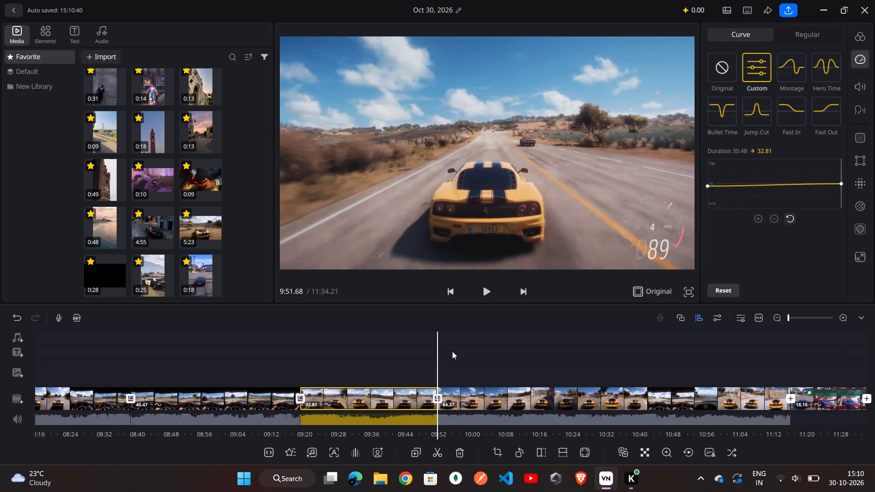
scroll(452, 351, left, 3)
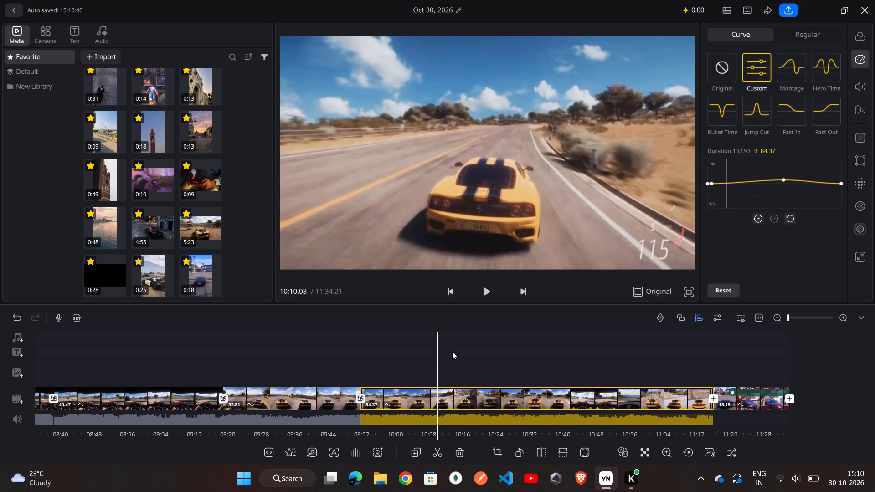
scroll(452, 351, left, 4)
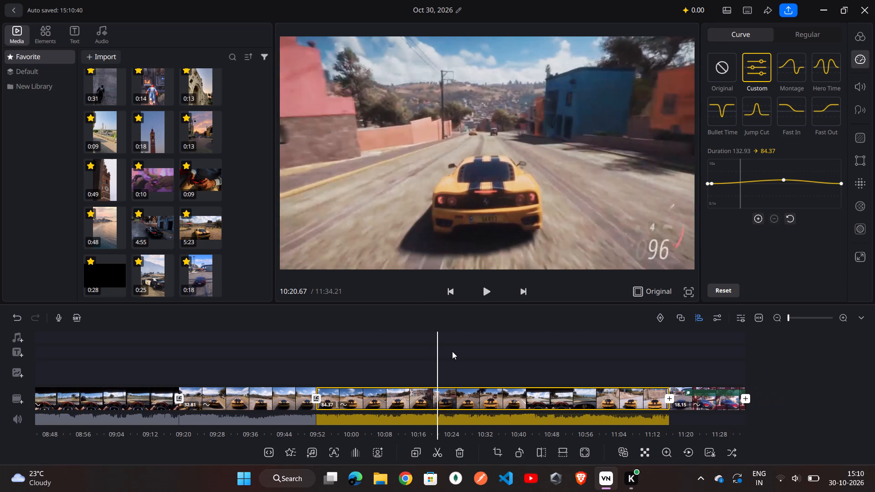
scroll(452, 351, left, 2)
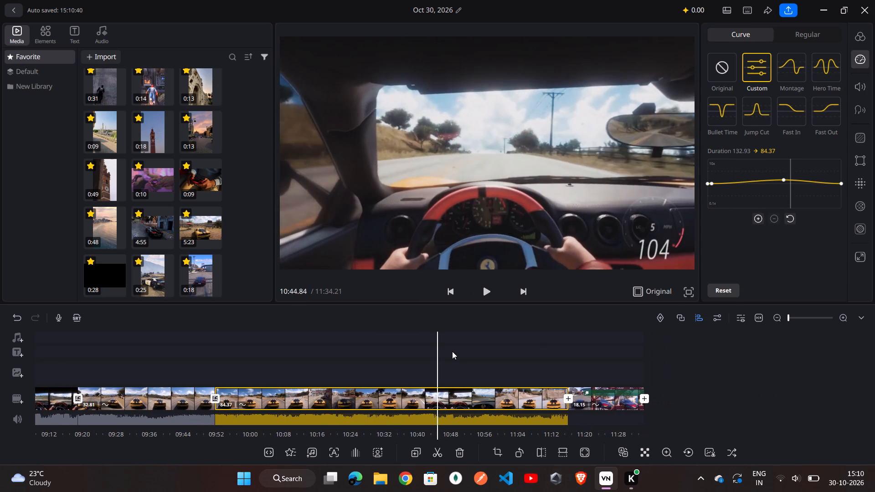
scroll(452, 351, left, 2)
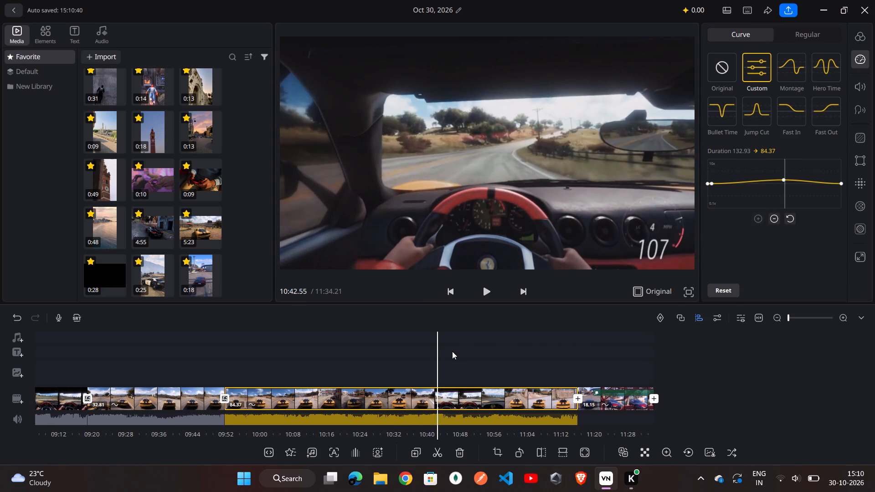
key(ctrl+b)
click(452, 351)
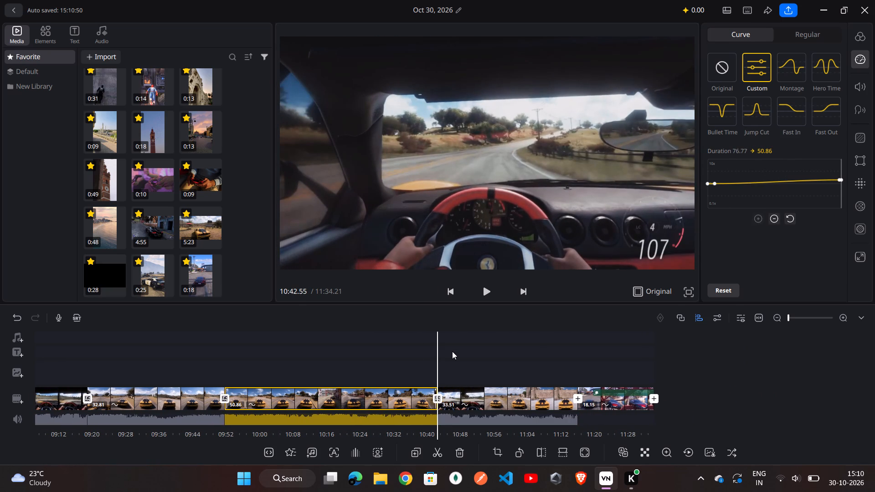
Apply the Montage speed curve to the yellow car clip between about 9:19 and 9:51.68.
scroll(452, 351, right, 1)
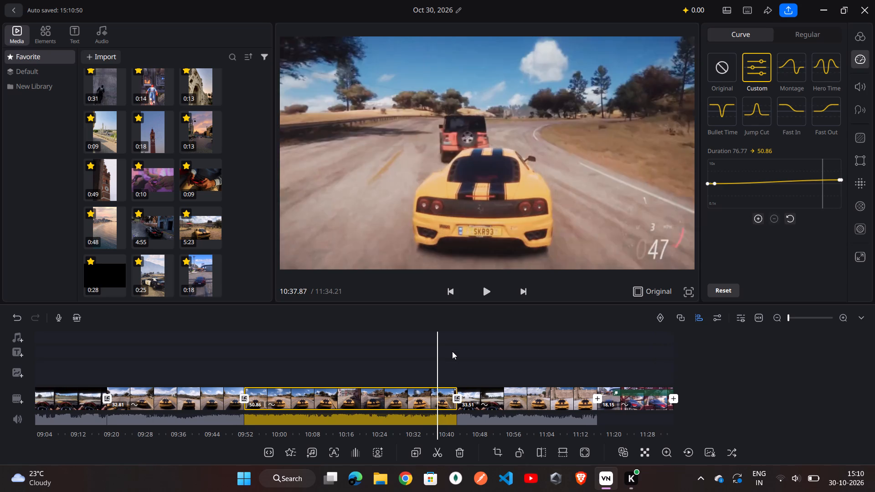
scroll(452, 351, right, 3)
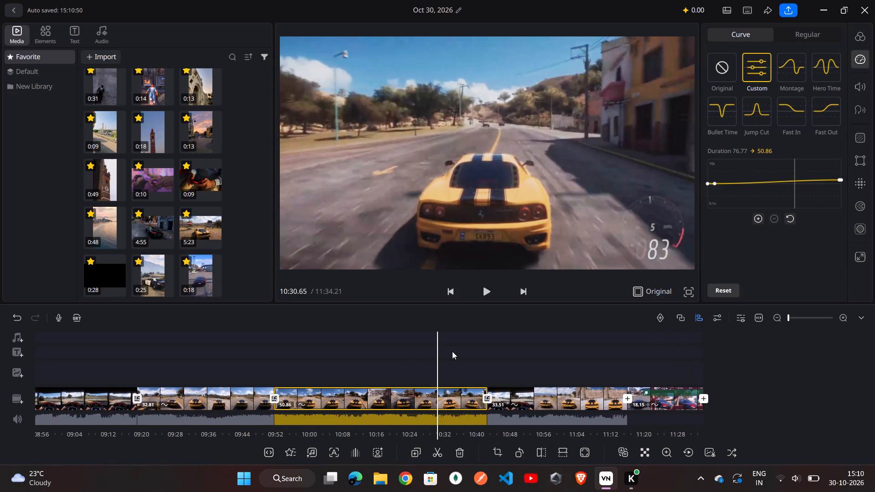
scroll(452, 351, right, 4)
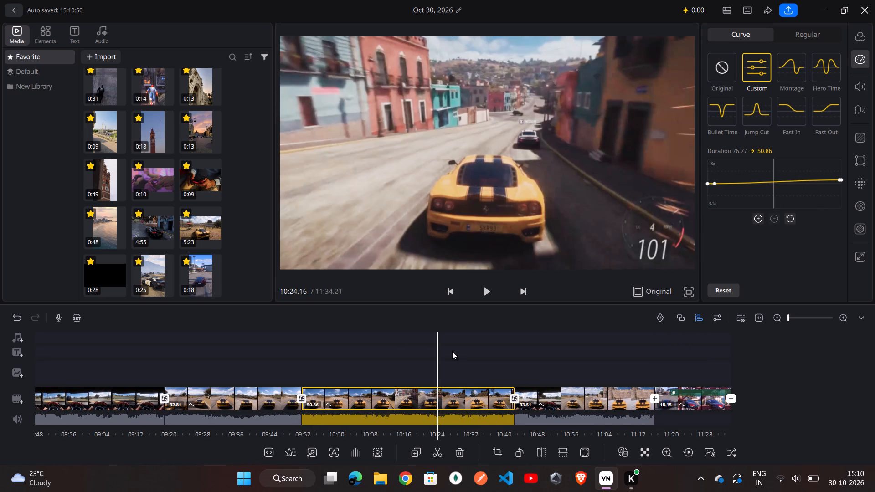
scroll(452, 351, right, 3)
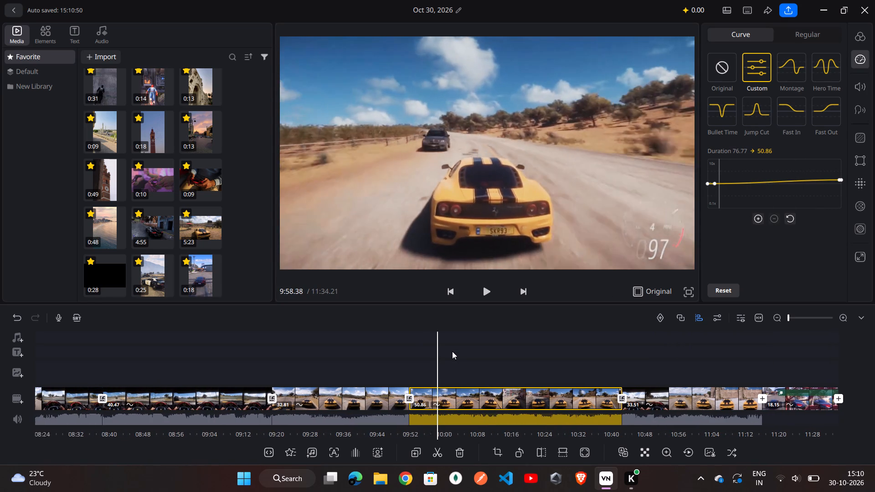
scroll(452, 351, right, 2)
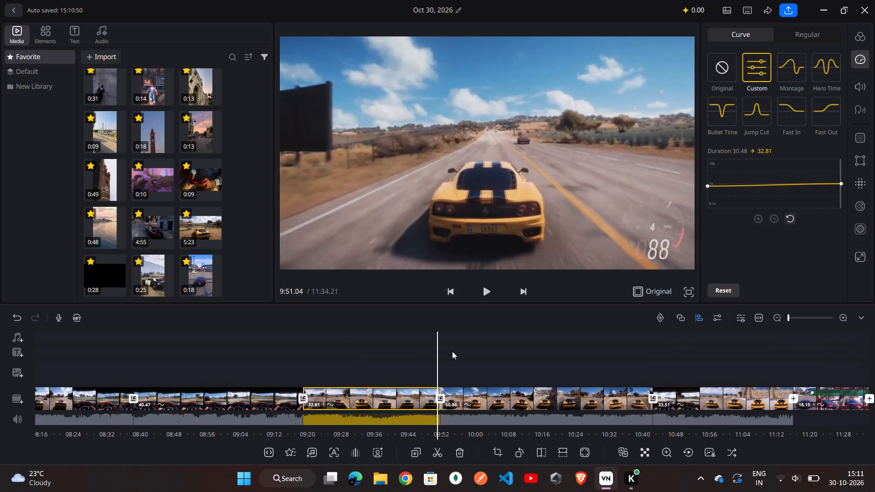
scroll(452, 351, right, 2)
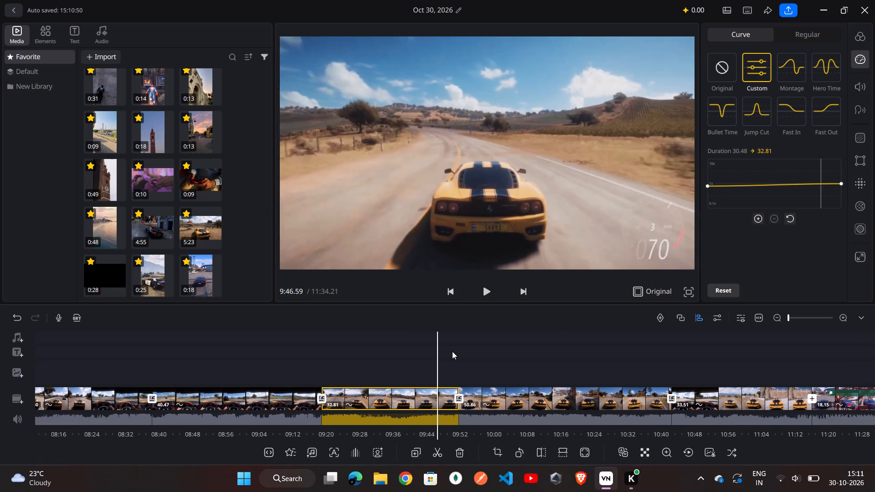
scroll(452, 351, right, 1)
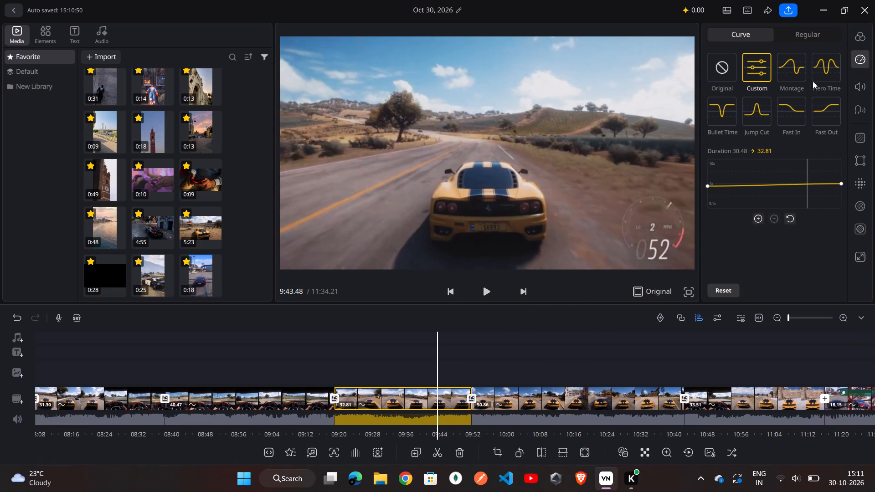
click(796, 69)
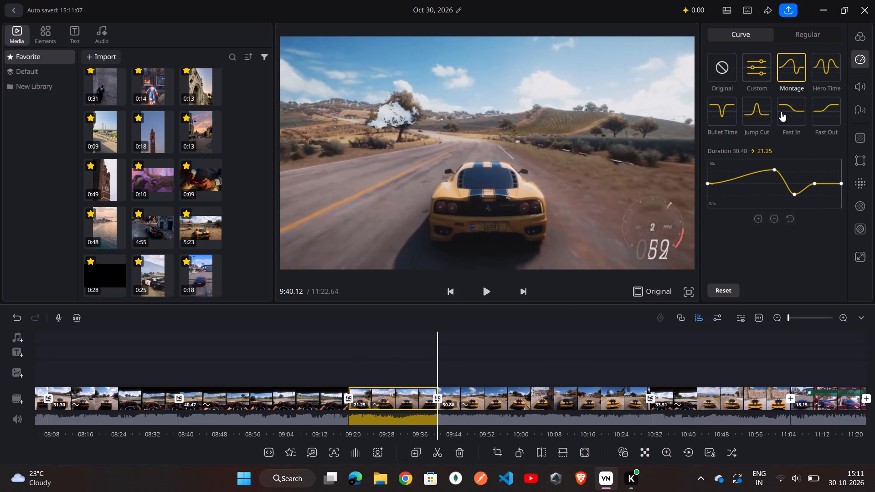
Soften the Montage curve by moving the peak earlier and lower, raising the dip and shifting the next point outward, for a duration of 21.92 s.
drag(772, 168, 753, 175)
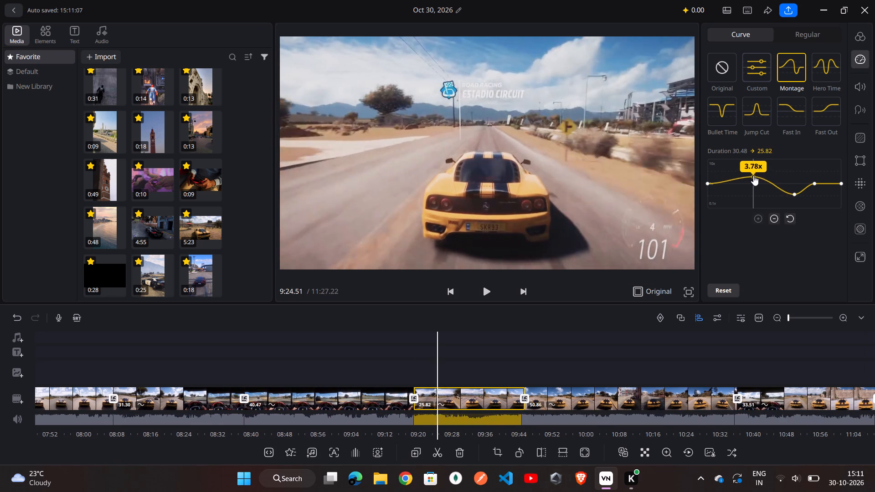
drag(753, 175, 753, 173)
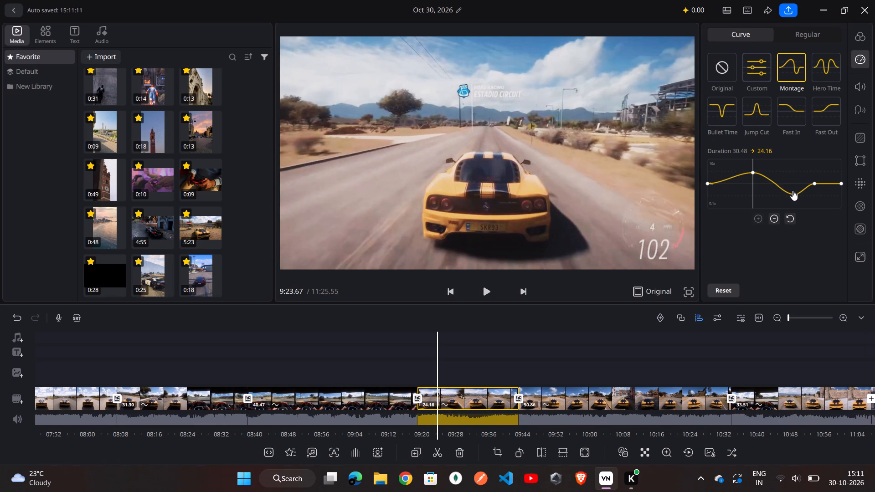
drag(795, 193, 785, 188)
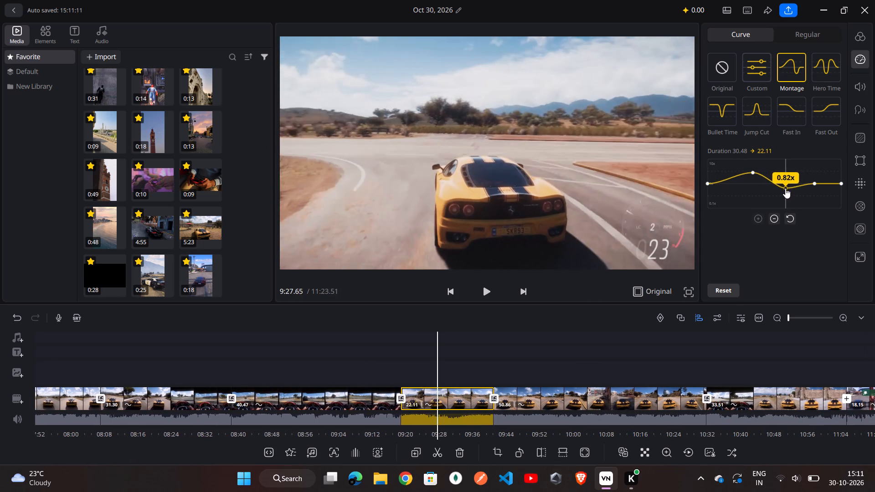
drag(785, 188, 785, 187)
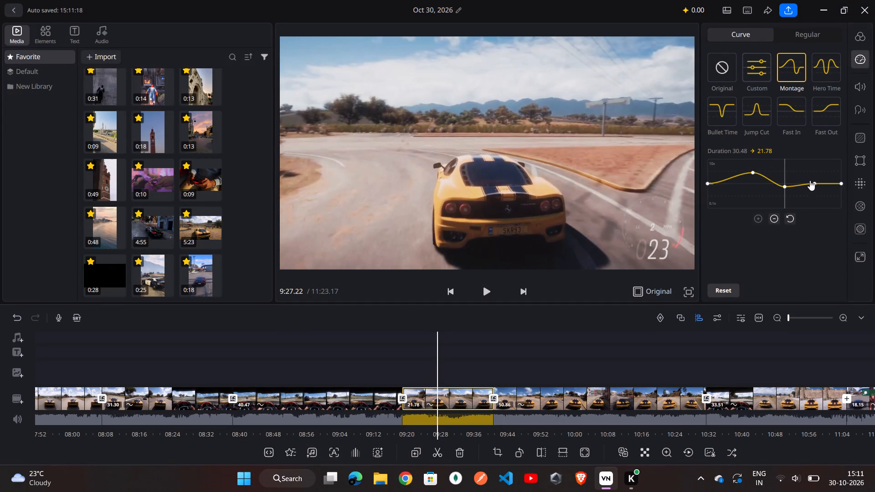
drag(813, 182, 813, 175)
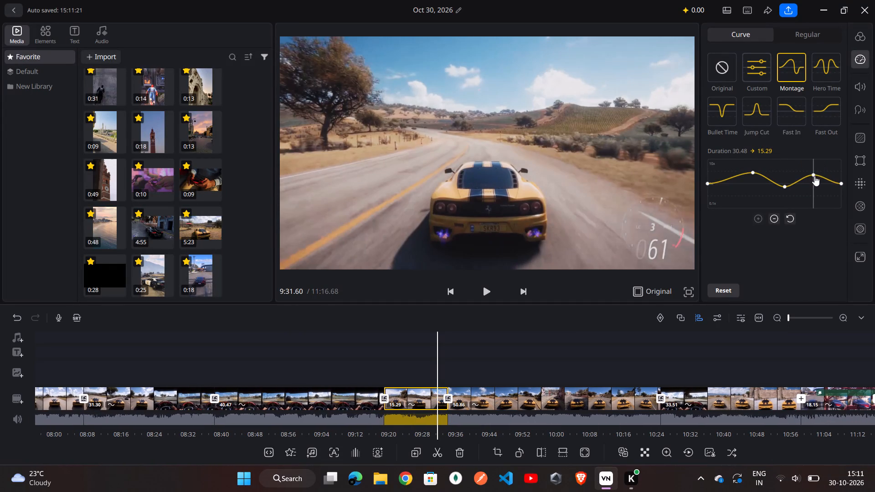
click(814, 176)
drag(814, 176, 820, 186)
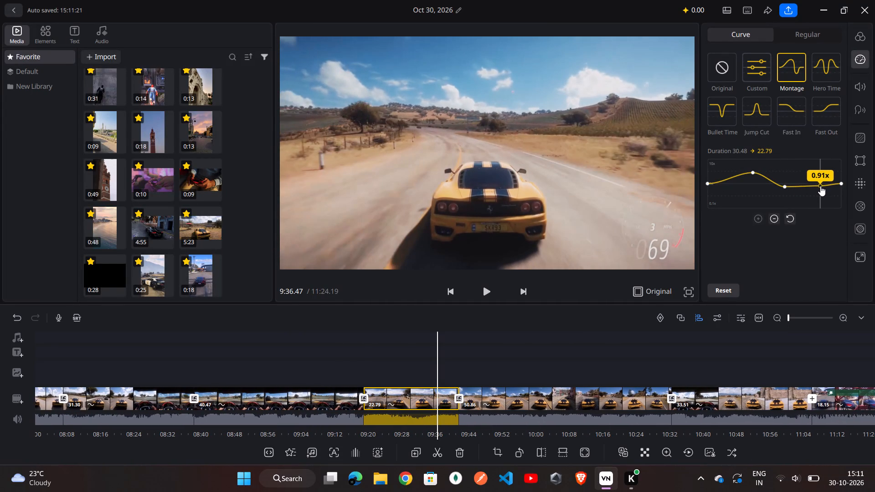
drag(820, 186, 819, 183)
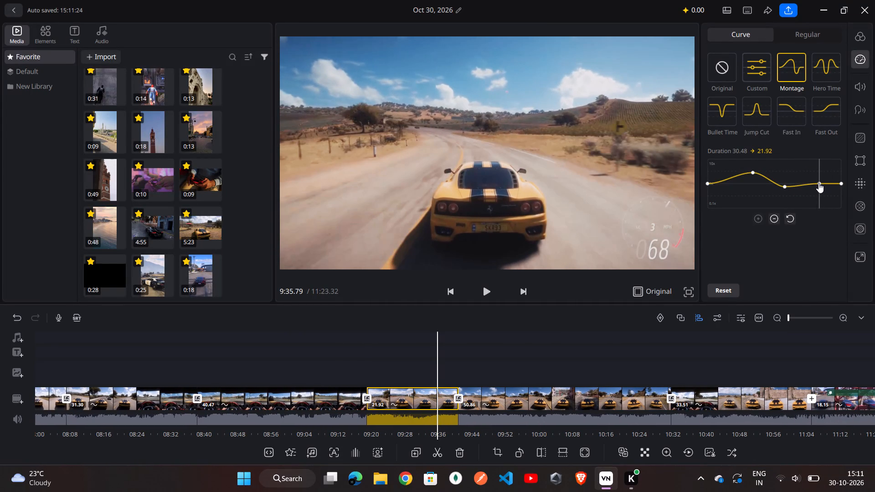
Apply the Jump Cut speed curve to the preceding cockpit-view clip, which ends at about 9:19.
scroll(631, 348, right, 1)
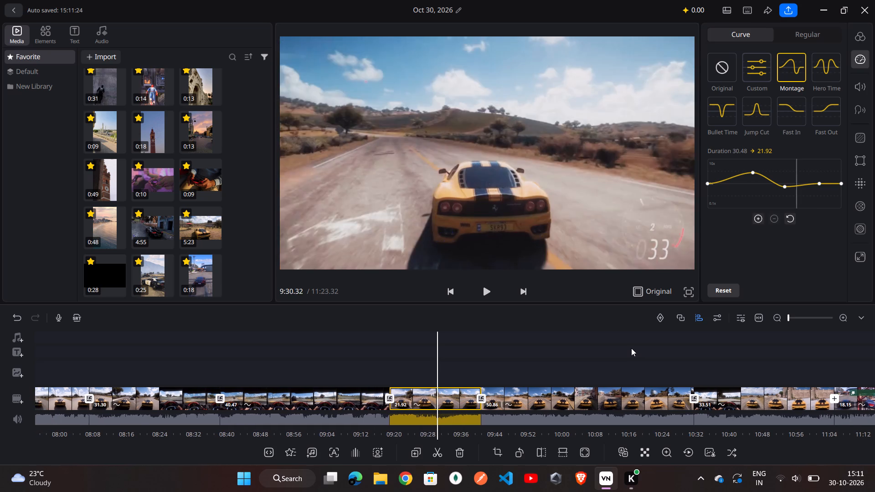
scroll(631, 348, right, 3)
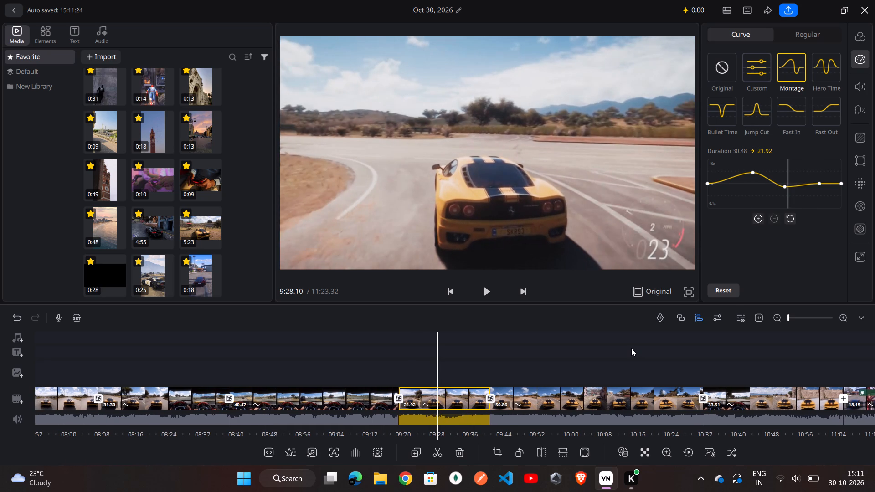
scroll(631, 348, right, 1)
scroll(631, 348, down, 1)
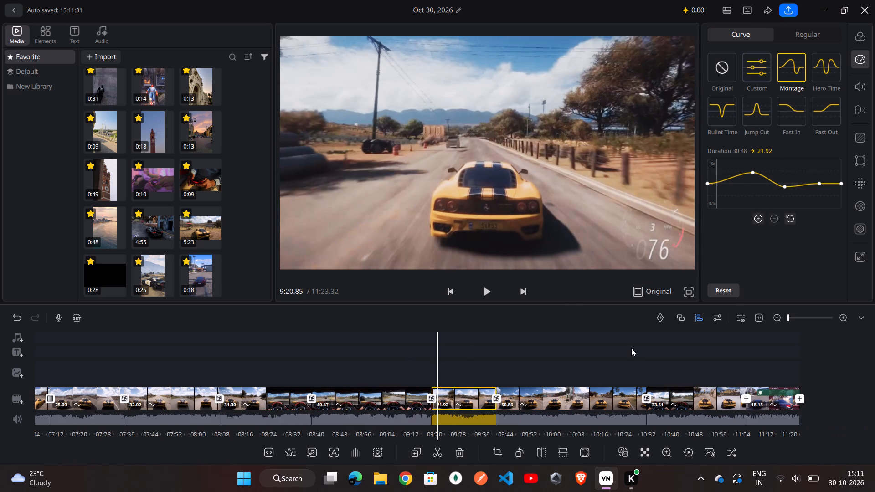
scroll(631, 348, down, 1)
ctrl+scroll(631, 348, up, 3)
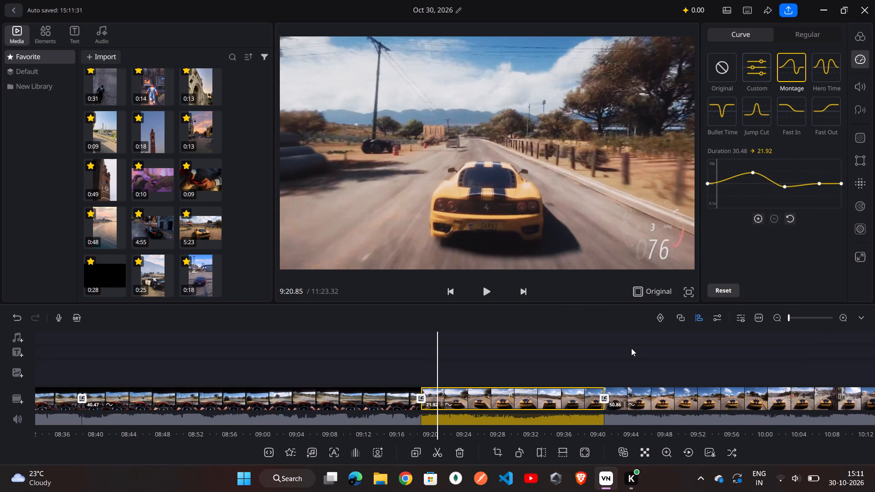
scroll(546, 380, right, 2)
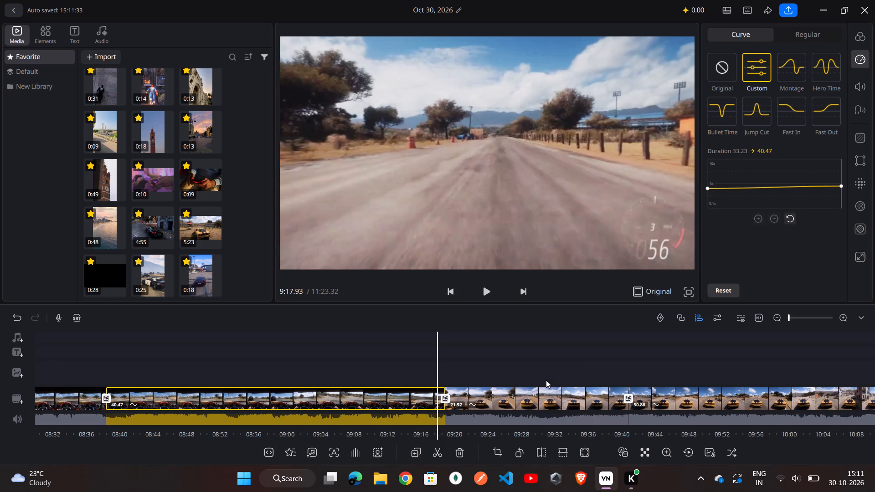
scroll(546, 380, right, 1)
scroll(589, 392, down, 1)
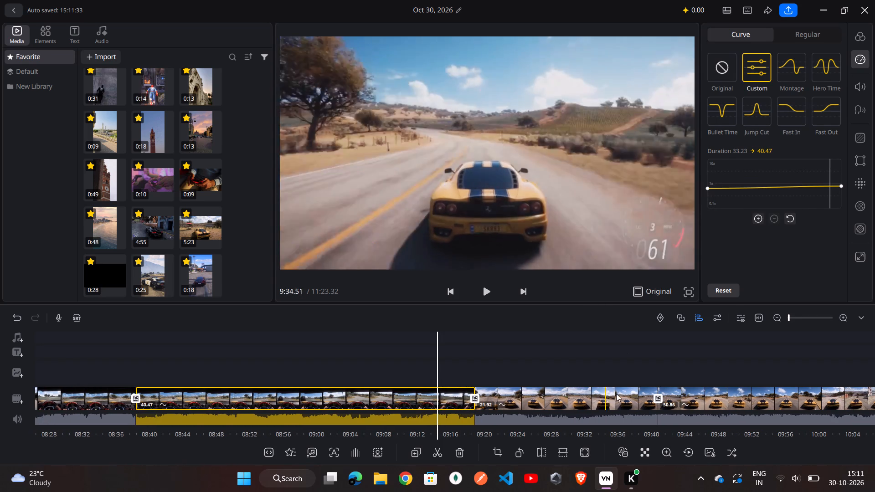
scroll(616, 394, down, 1)
click(753, 108)
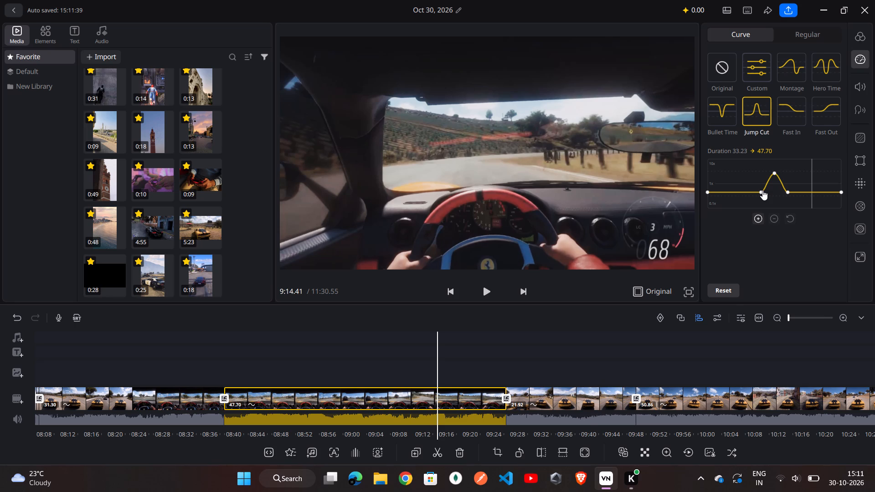
Soften the cockpit clip's Jump Cut curve by moving both low points outward and up and lowering the peak, for a duration of 30.96 s.
drag(762, 190, 749, 188)
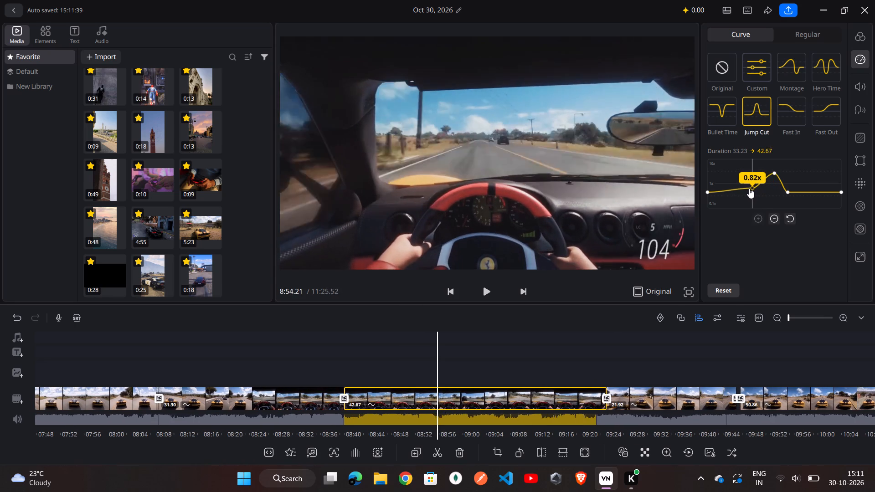
drag(749, 188, 741, 185)
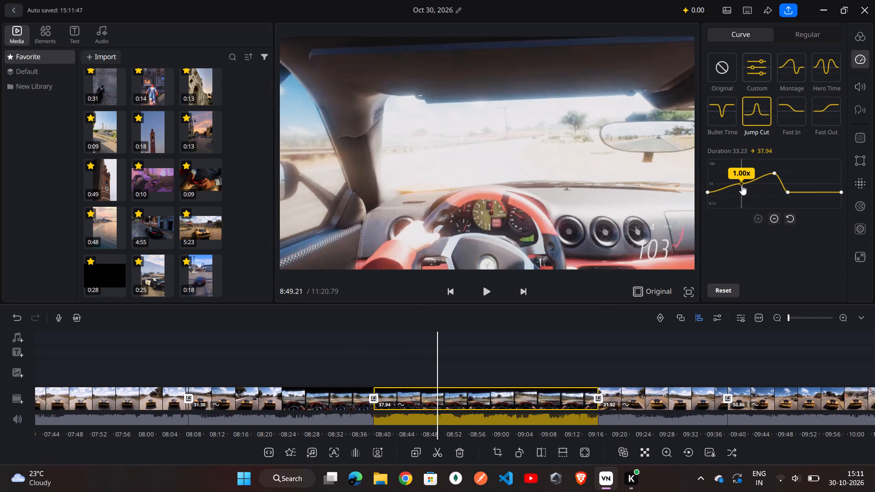
drag(741, 185, 743, 185)
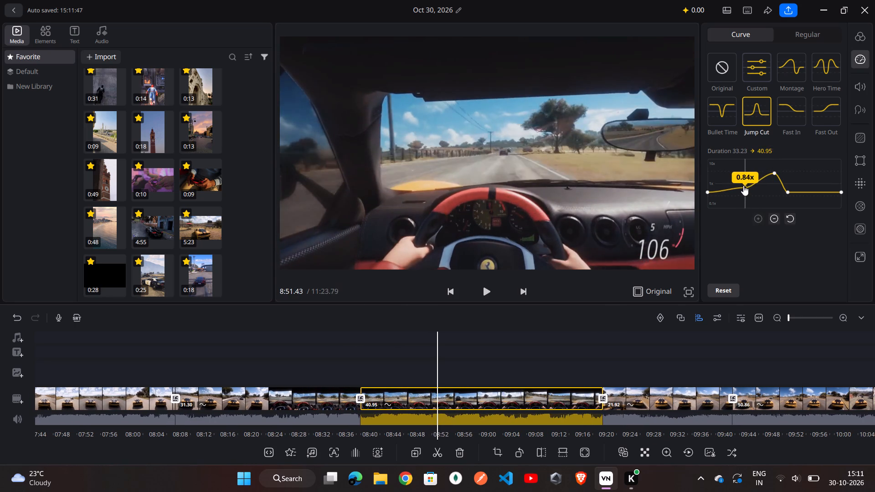
drag(743, 185, 743, 185)
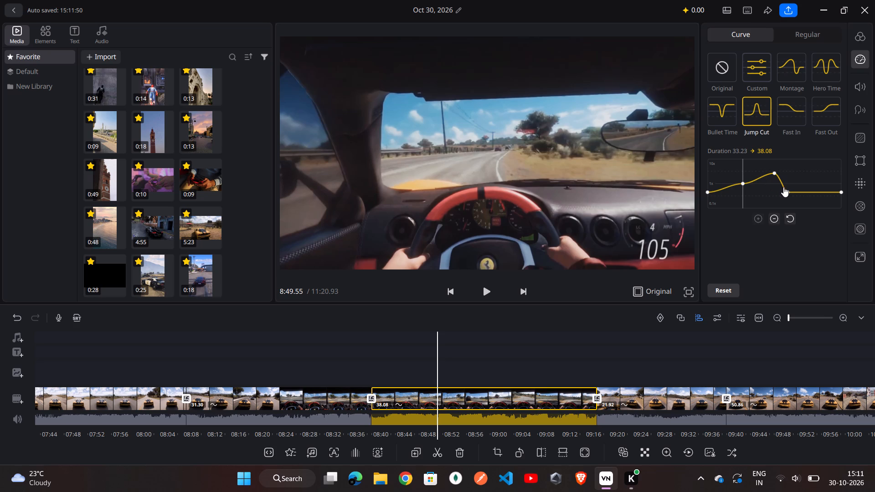
drag(787, 190, 802, 185)
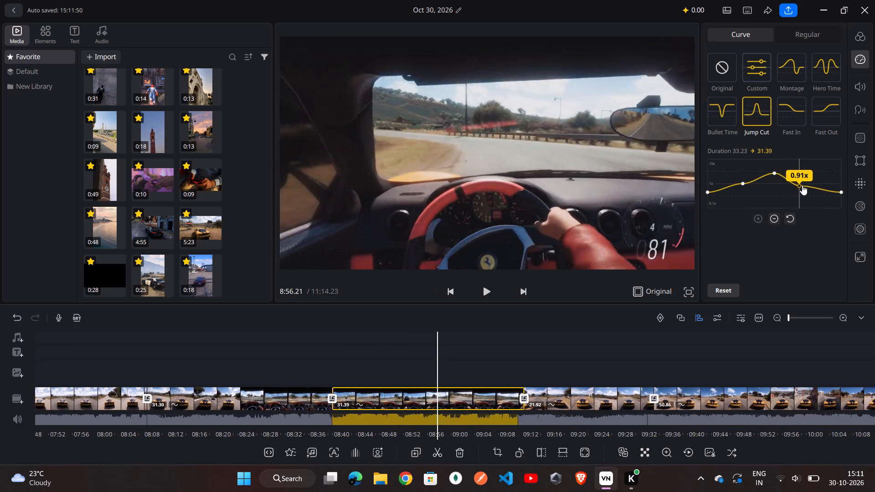
drag(802, 185, 802, 184)
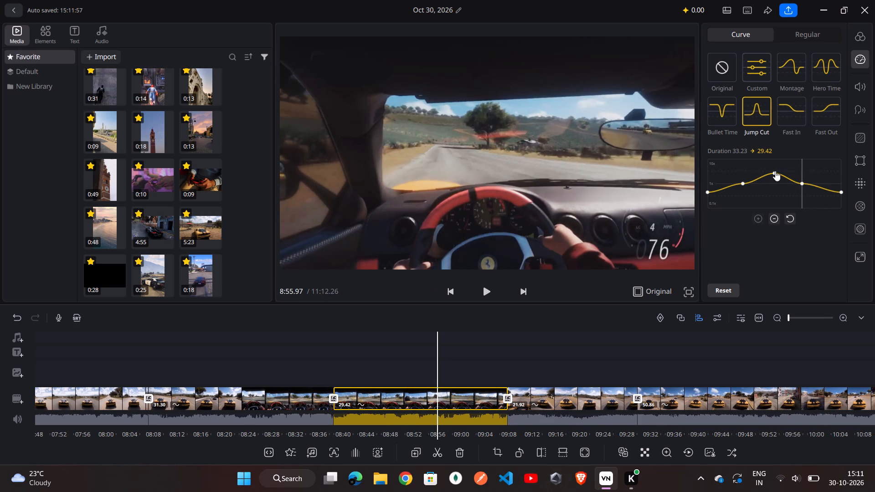
drag(774, 171, 777, 176)
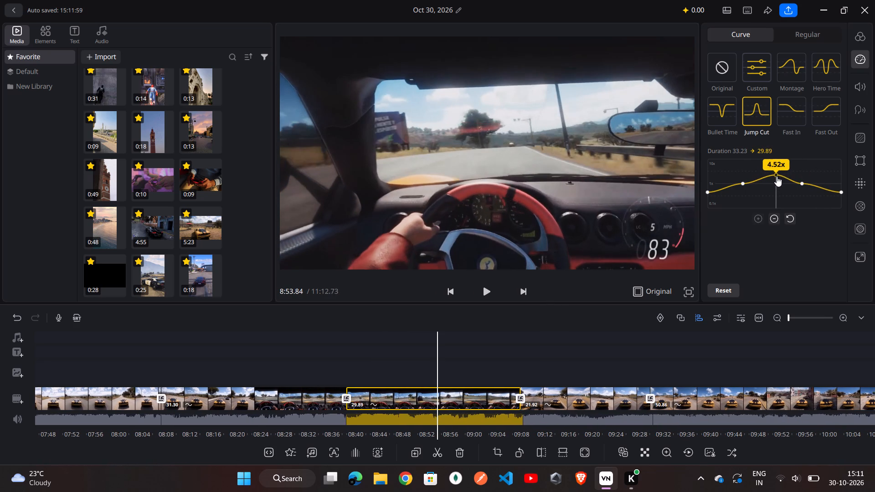
drag(777, 176, 777, 178)
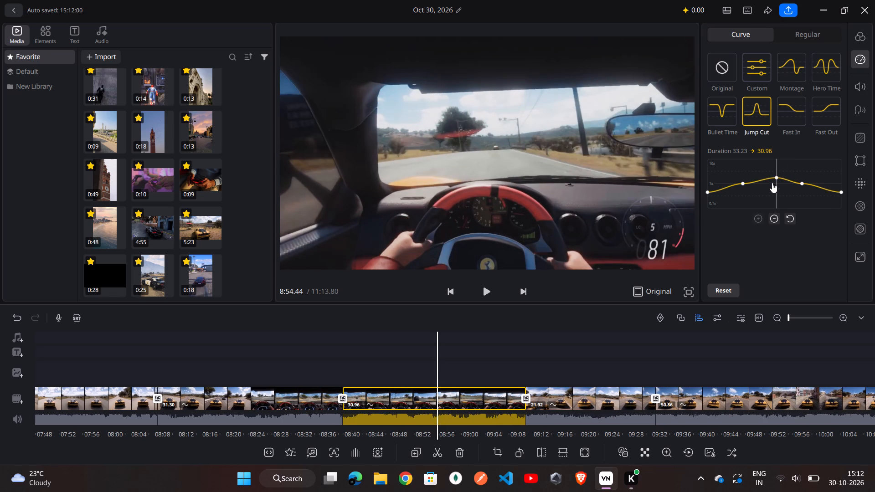
Apply the Jump Cut speed curve to the preceding clip, between about 8:07 and 8:38, replacing its Custom curve.
scroll(520, 367, right, 3)
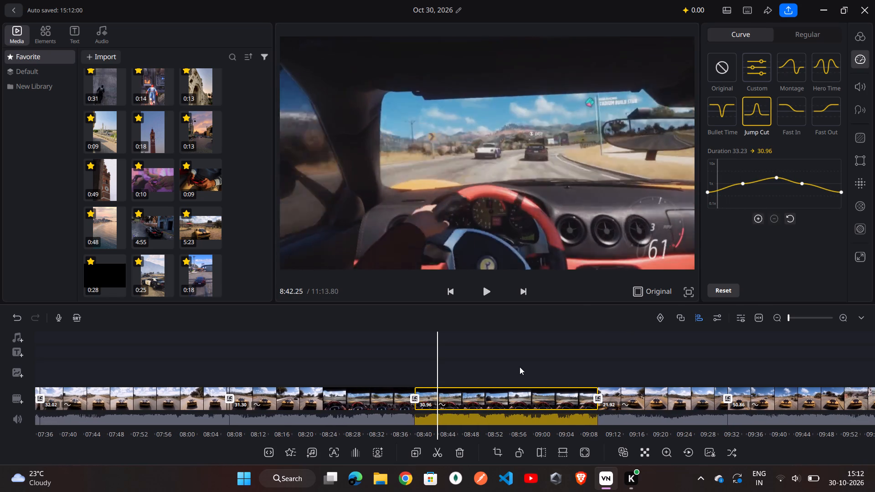
scroll(520, 367, right, 1)
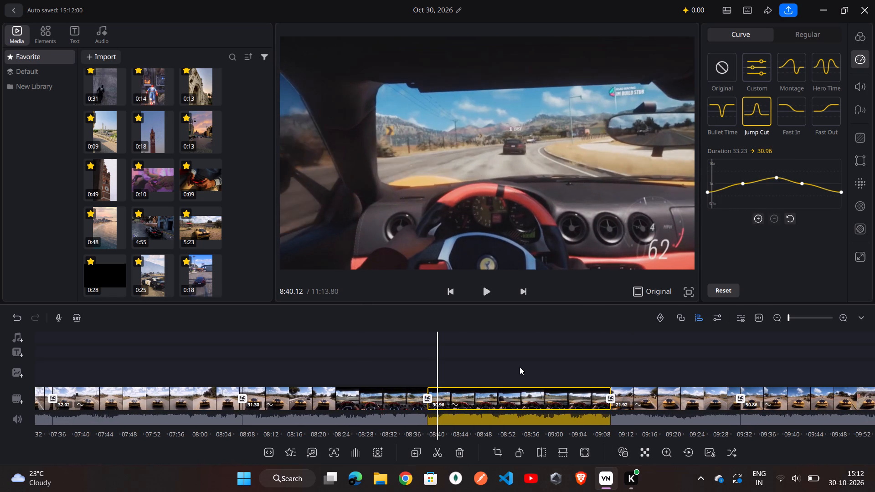
scroll(520, 367, right, 2)
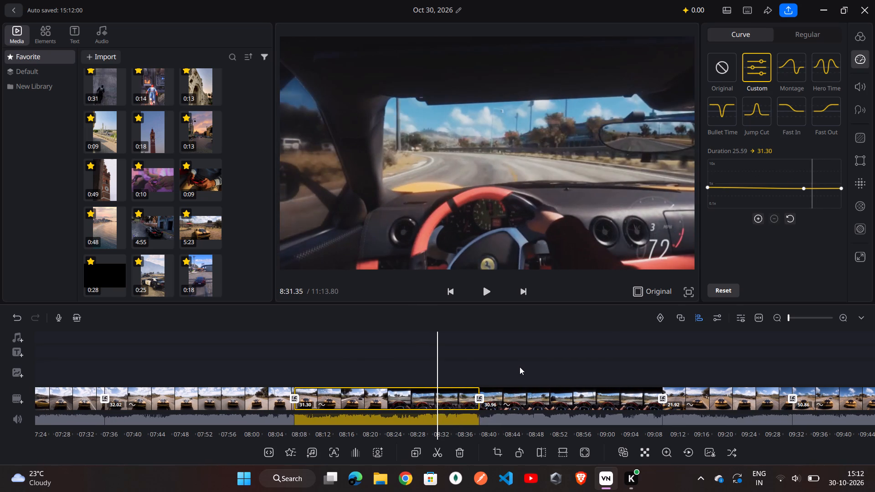
scroll(520, 367, right, 1)
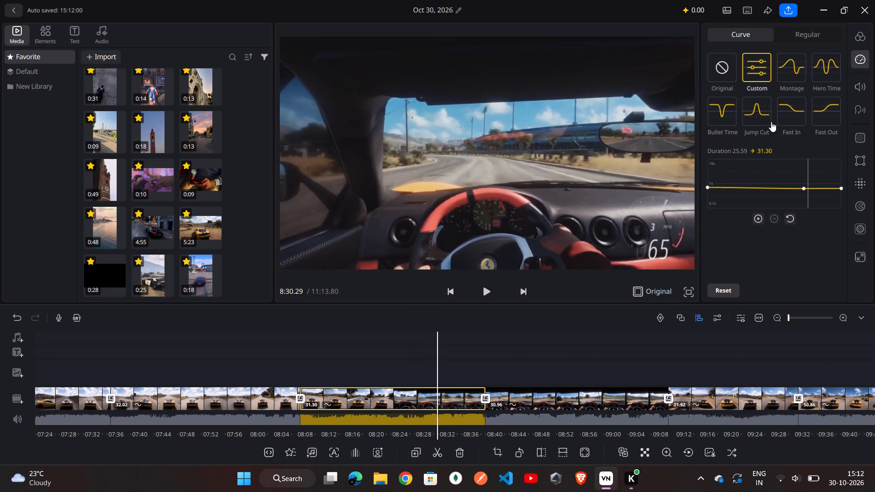
click(763, 115)
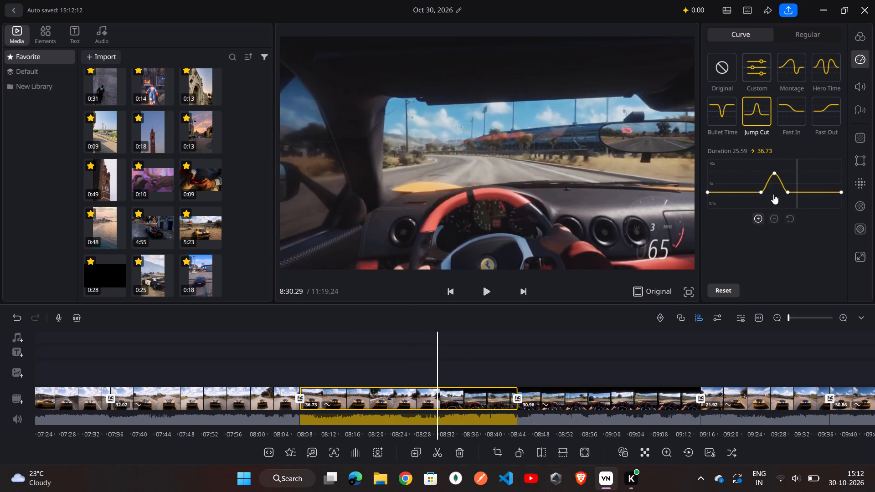
Widen this Jump Cut curve by spreading and raising the two low points and lowering the peak, for a duration of 23.75 s.
drag(764, 191, 760, 190)
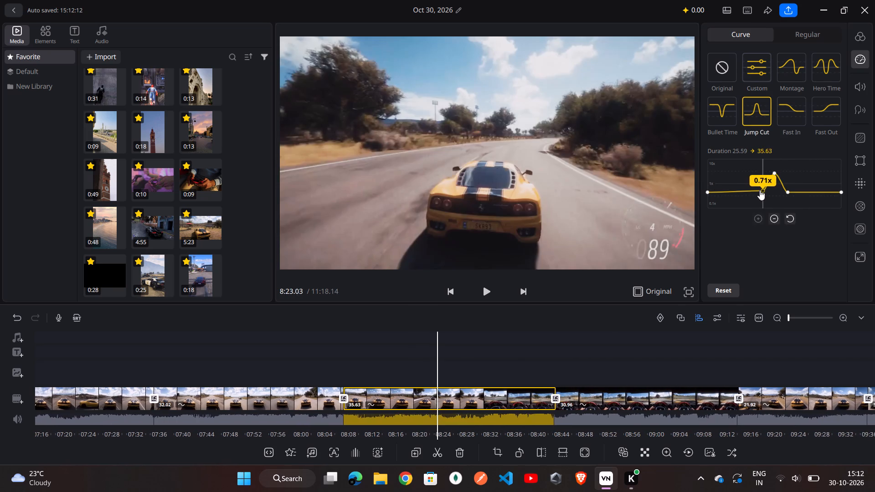
drag(760, 190, 741, 186)
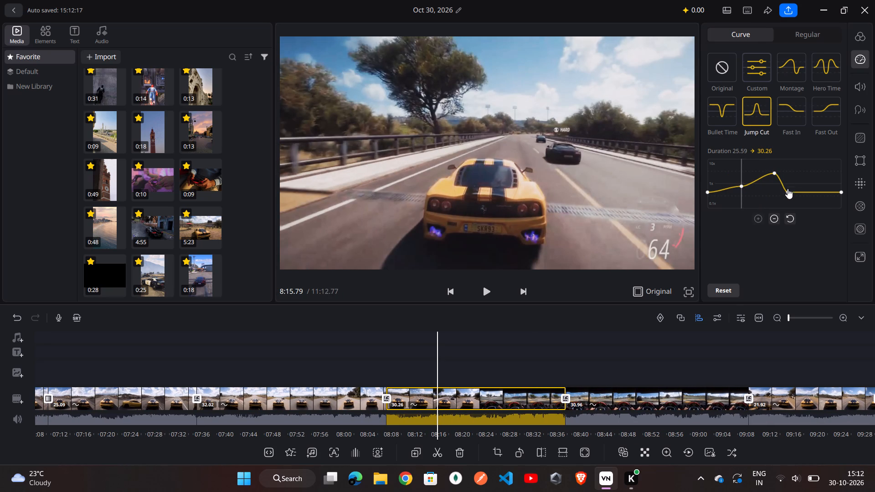
drag(787, 192, 806, 187)
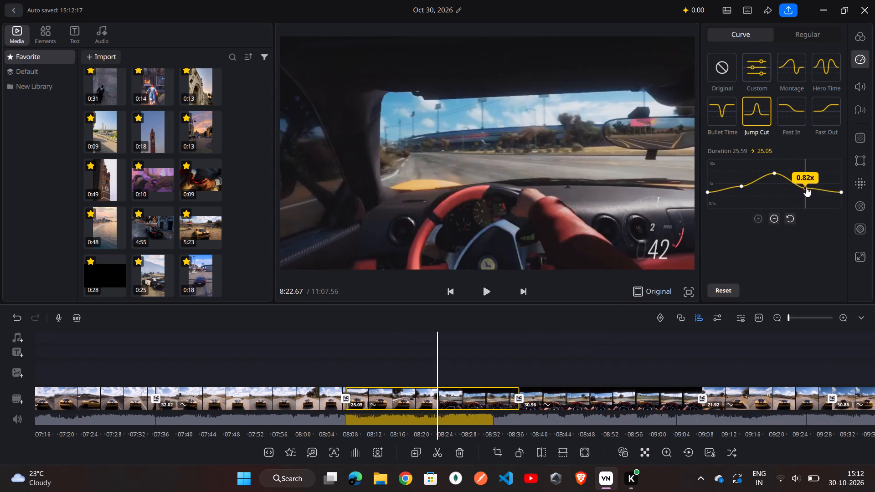
drag(806, 187, 812, 183)
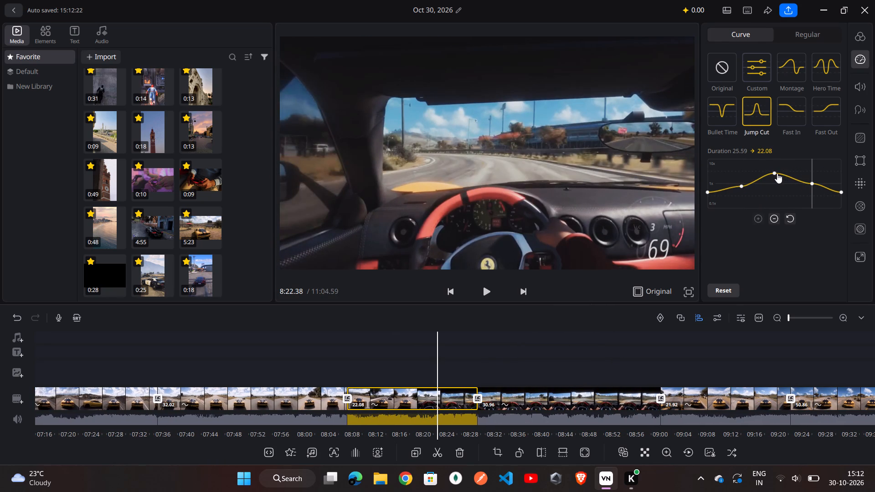
drag(777, 173, 779, 178)
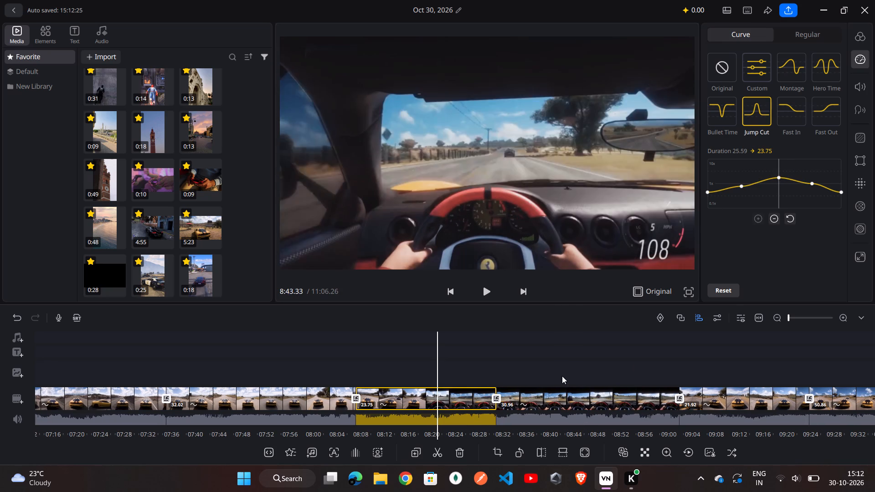
Apply the Jump Cut speed curve to the yellow car clip between about 7:35 and 8:07.
scroll(562, 359, right, 2)
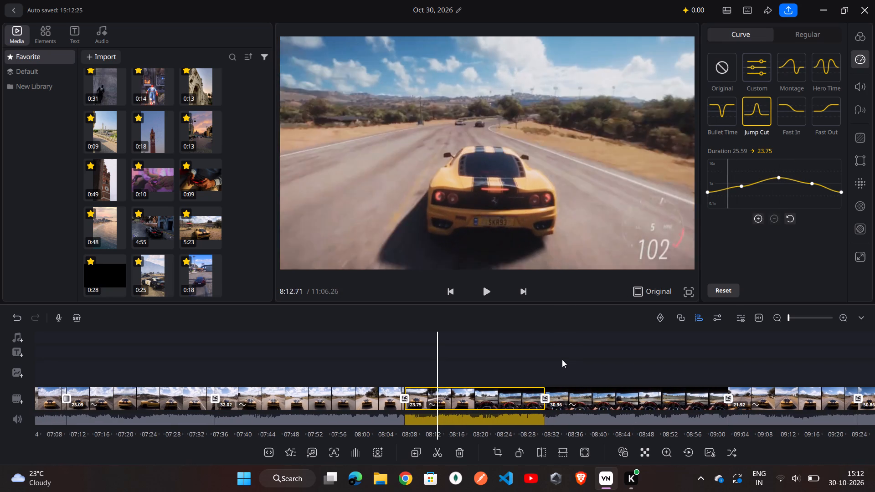
scroll(562, 359, right, 2)
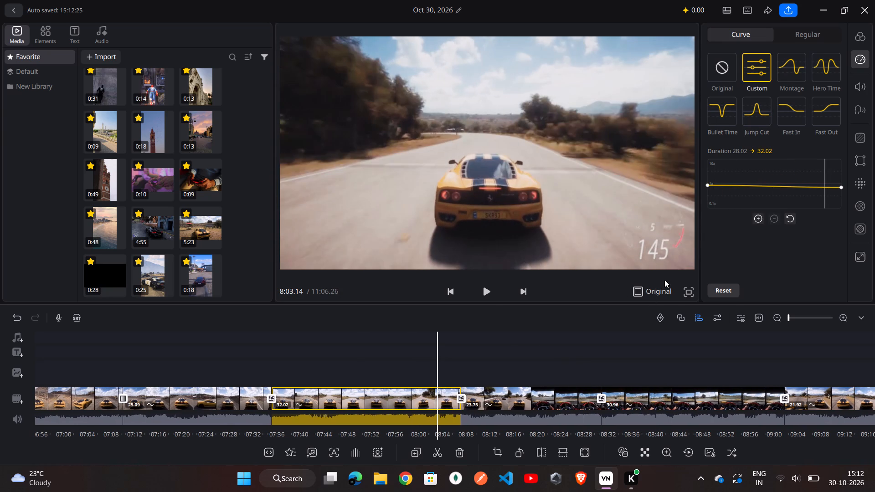
click(758, 117)
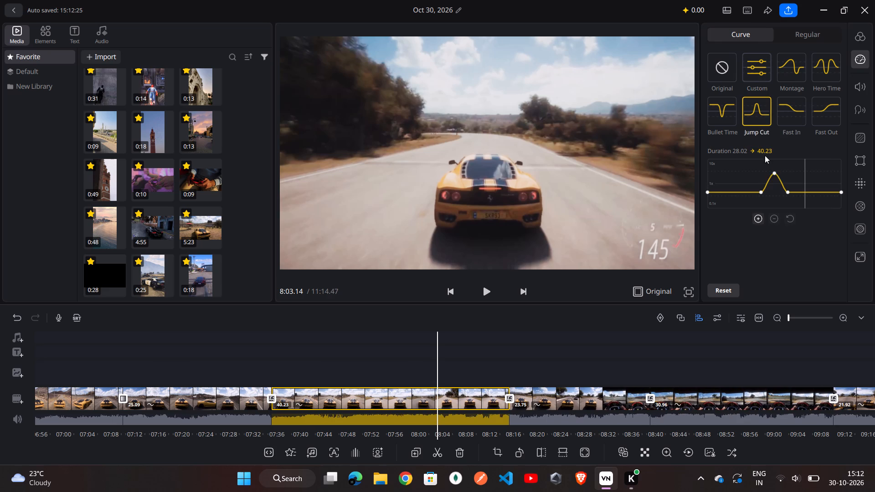
Smooth this clip's Jump Cut curve by moving both low points outward and up and lowering the peak, for a duration of 25.28 s.
drag(762, 191, 745, 188)
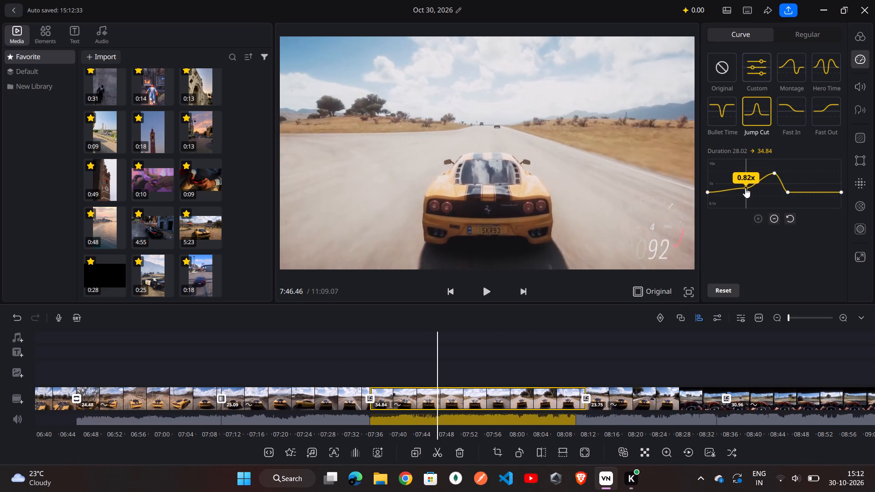
drag(745, 188, 742, 184)
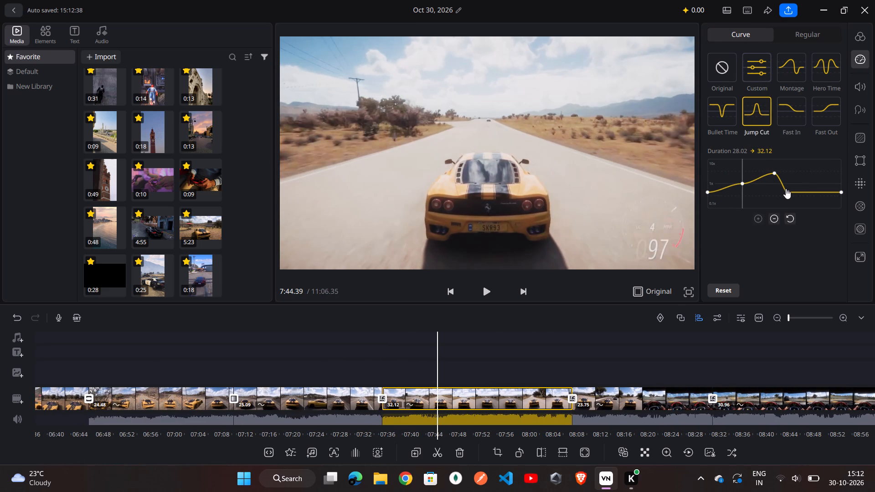
drag(787, 190, 793, 188)
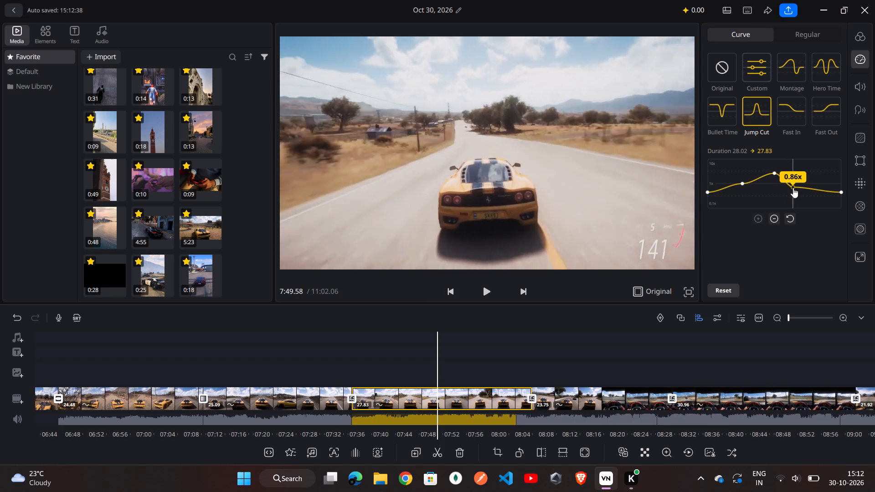
drag(793, 188, 804, 185)
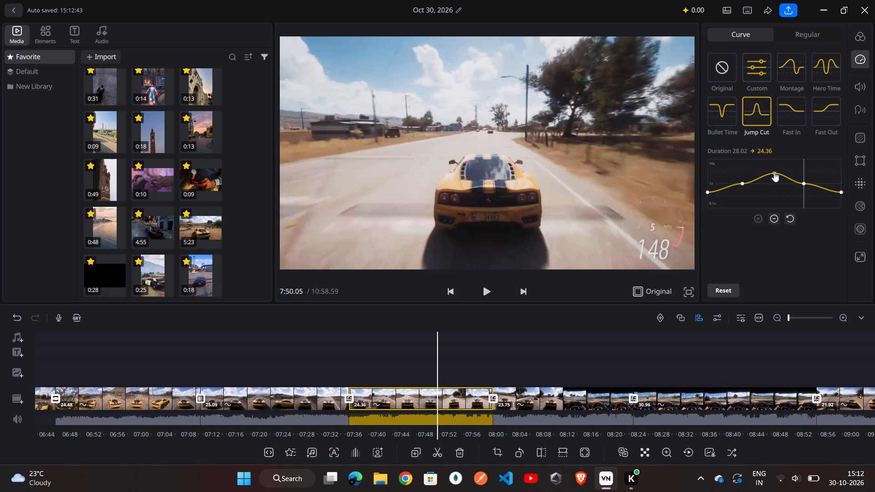
drag(774, 172, 776, 175)
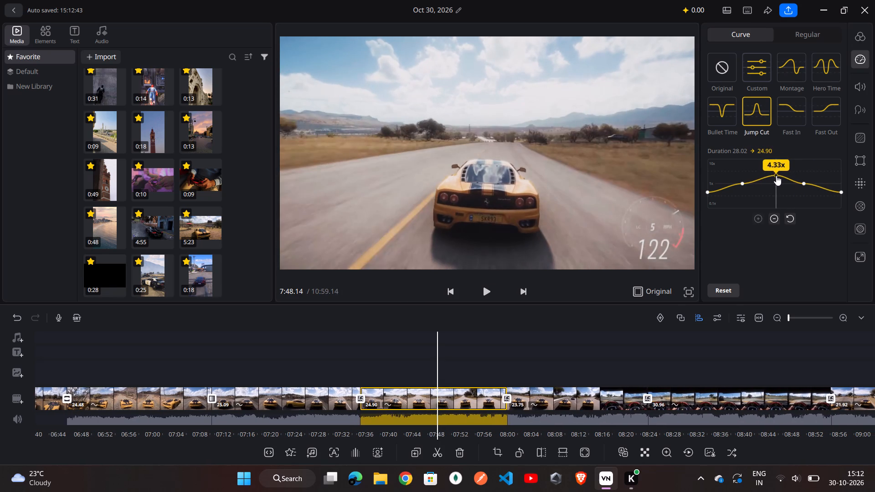
drag(776, 175, 776, 177)
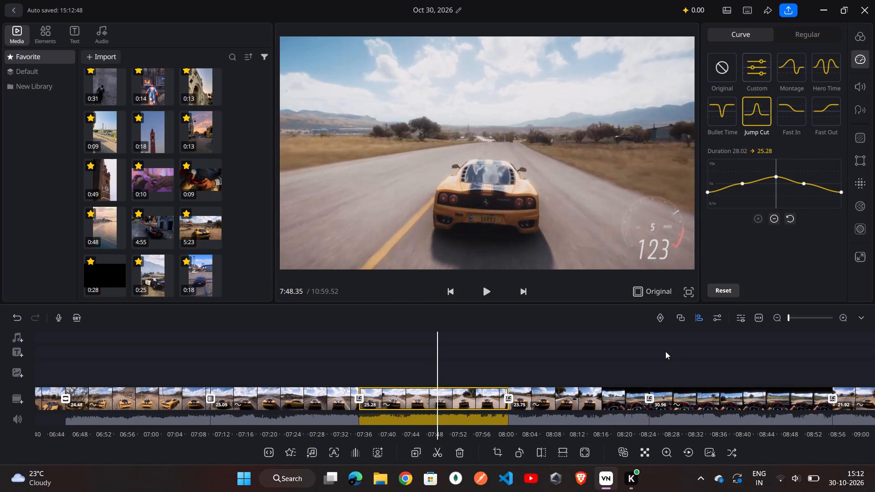
Apply the Jump Cut speed curve to the preceding yellow car clip, between about 7:10 and 7:35.
scroll(646, 356, right, 2)
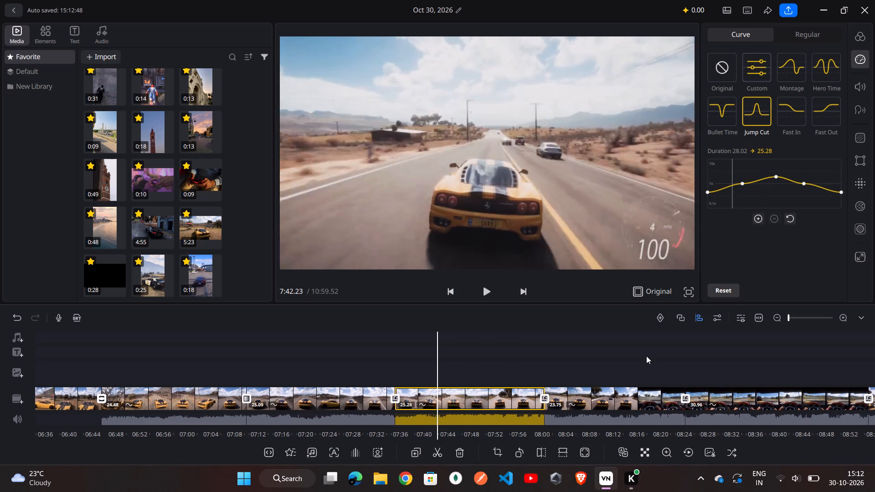
scroll(646, 356, right, 2)
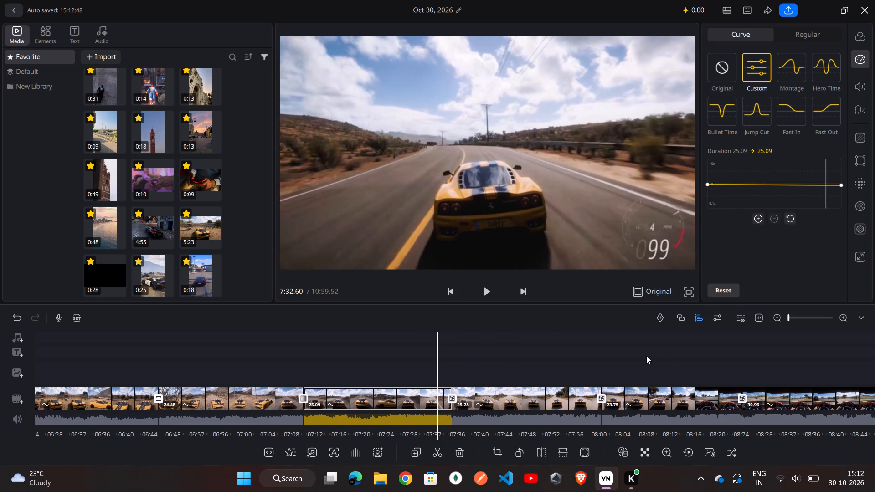
click(760, 114)
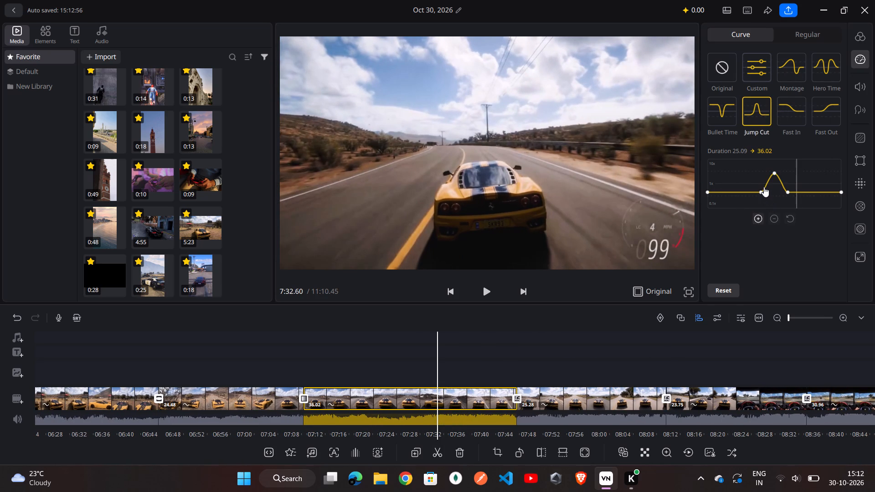
Smooth this clip's Jump Cut curve by moving both low points outward and up and lowering the peak, for a duration of 24.92 s.
drag(764, 187, 753, 181)
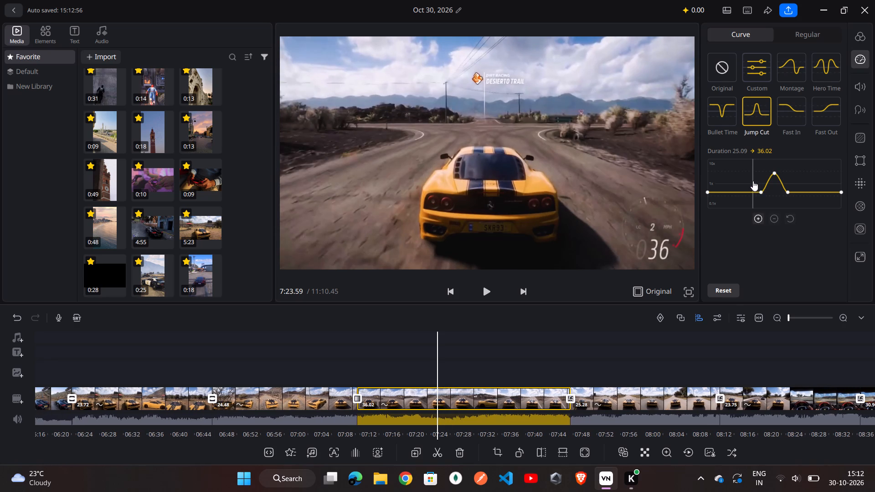
drag(762, 191, 758, 191)
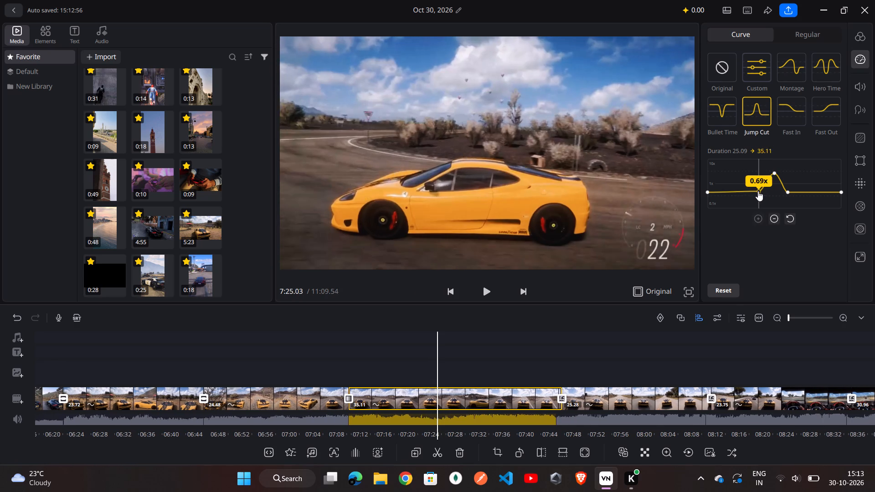
drag(758, 191, 741, 186)
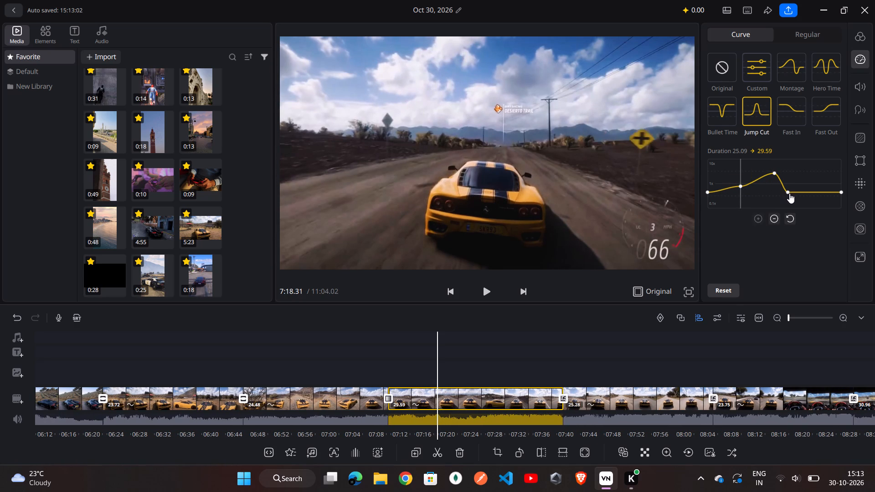
drag(789, 193, 806, 183)
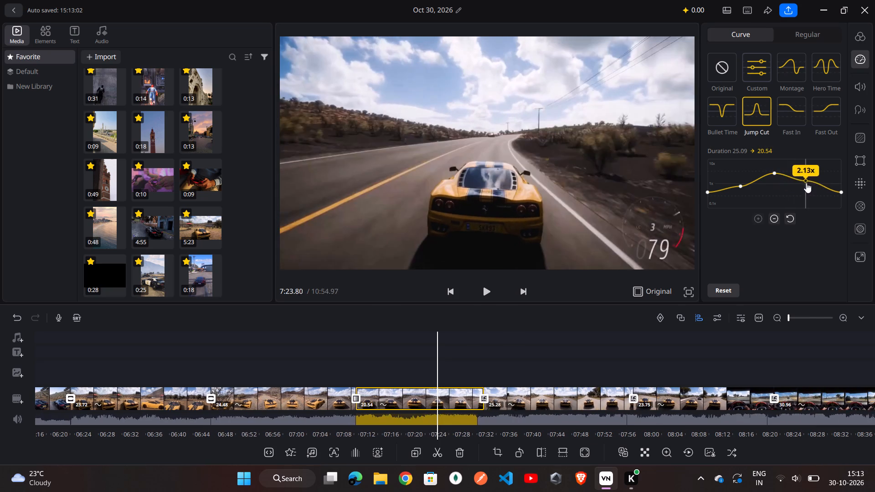
drag(806, 183, 808, 185)
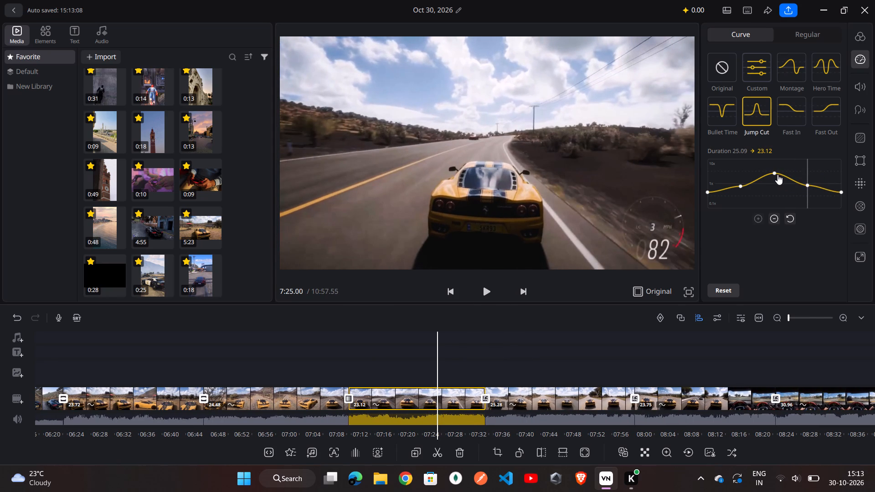
drag(774, 179, 770, 182)
click(770, 182)
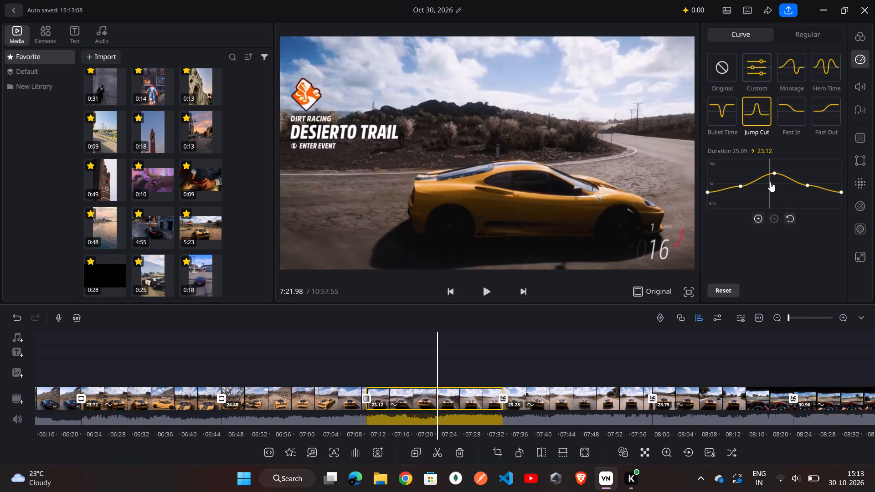
drag(773, 172, 776, 178)
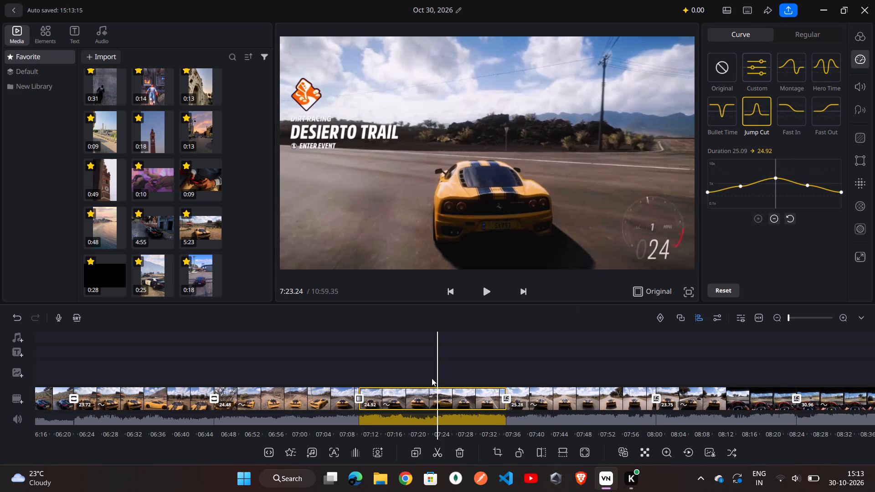
Apply the Jump Cut speed curve to the preceding yellow car clip, between about 6:46 and 7:10.
scroll(408, 368, right, 4)
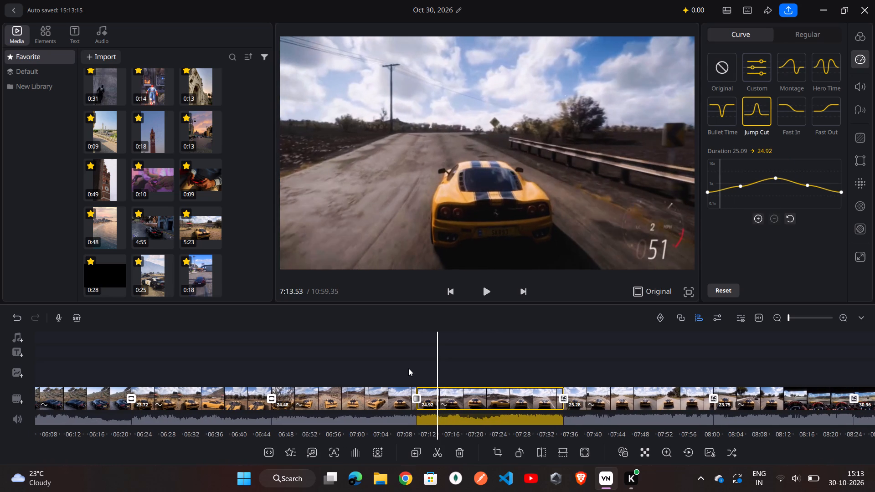
scroll(408, 368, right, 1)
double_click(385, 406)
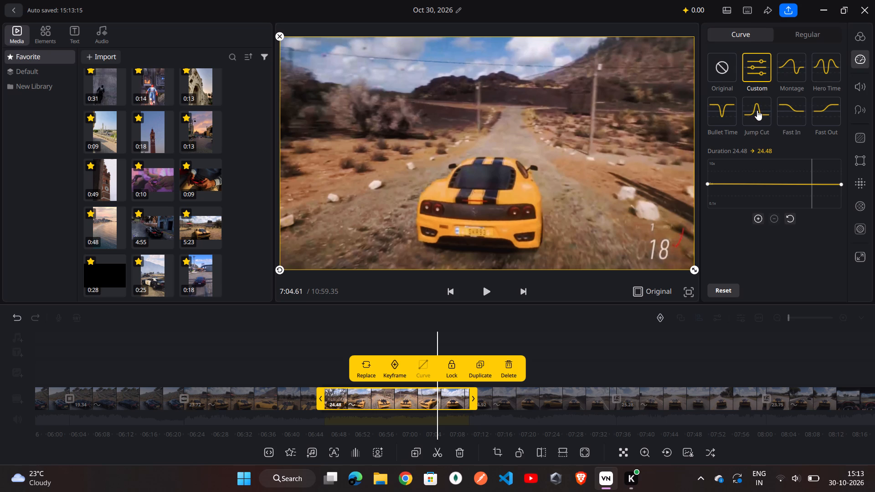
click(757, 110)
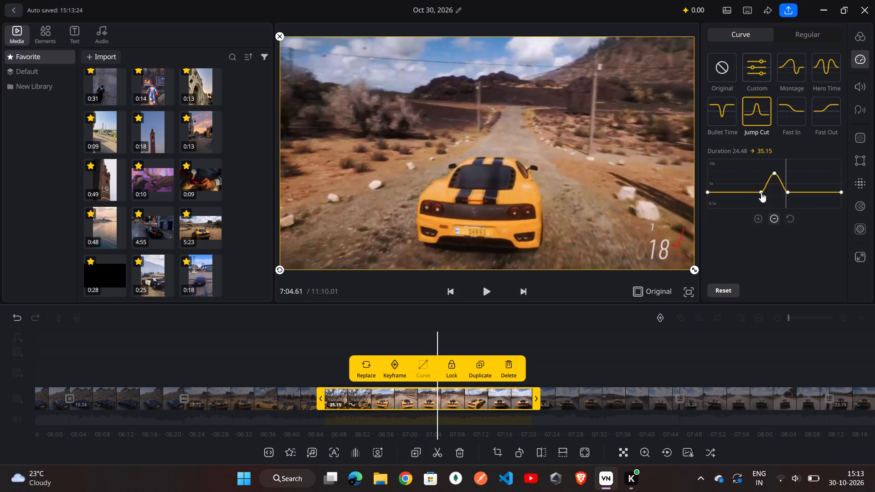
Smooth this Jump Cut curve by spreading and raising both low points and lowering the peak, for a duration of 23.48 s.
drag(761, 192, 757, 188)
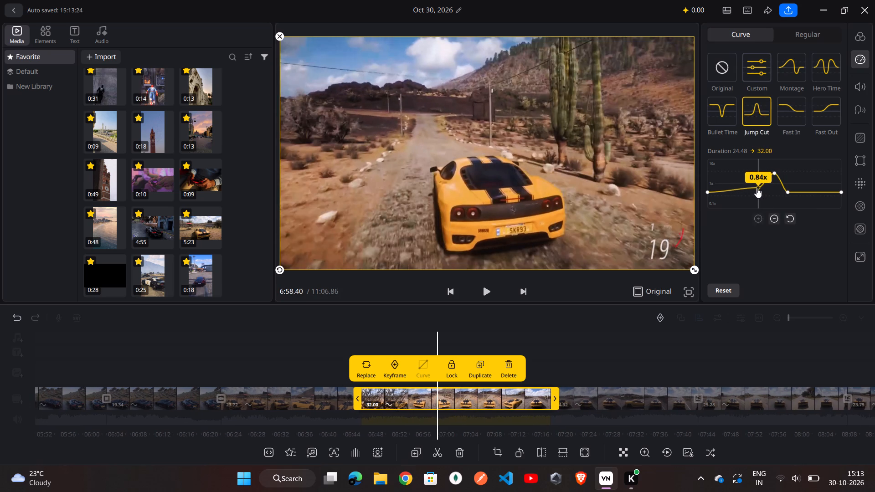
drag(757, 188, 747, 184)
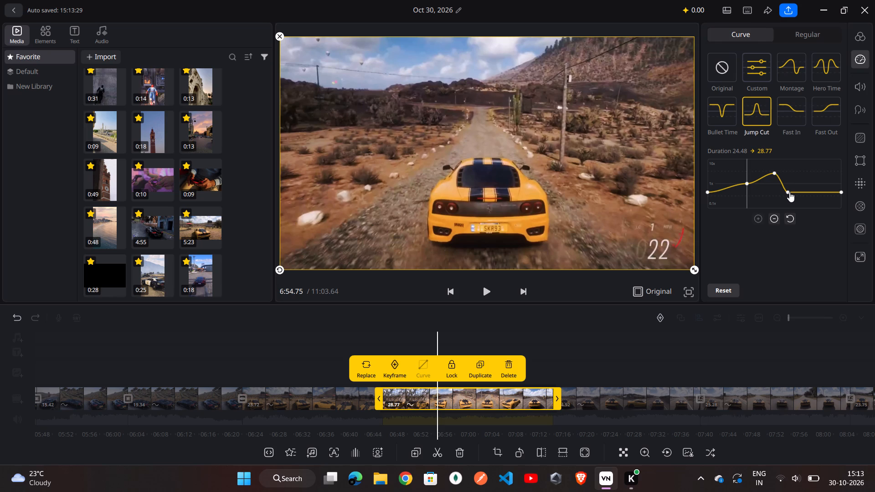
drag(789, 192, 798, 187)
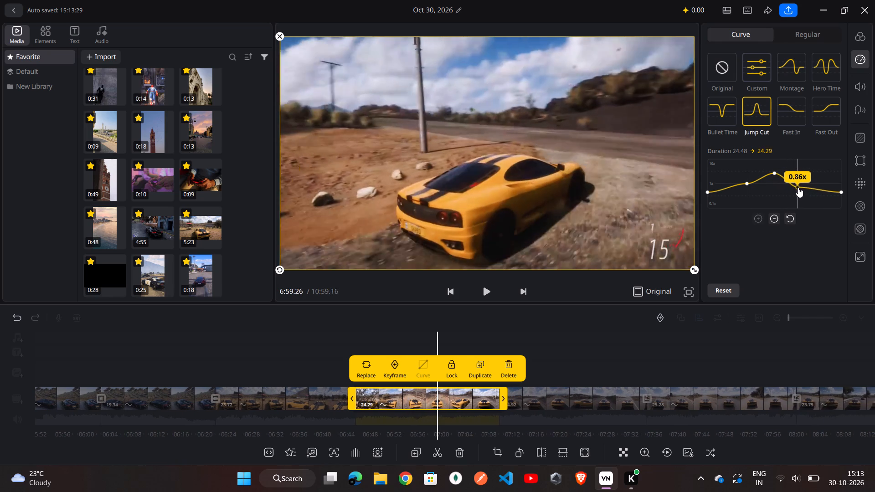
drag(798, 187, 803, 182)
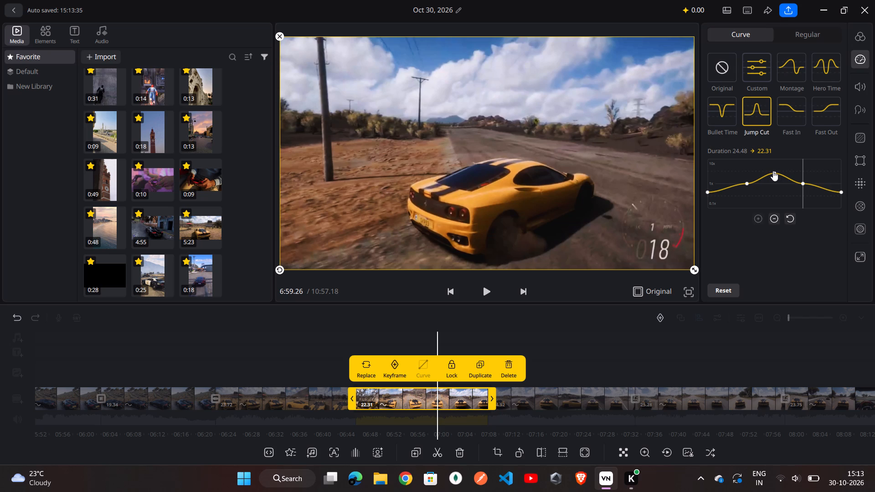
drag(773, 170, 775, 178)
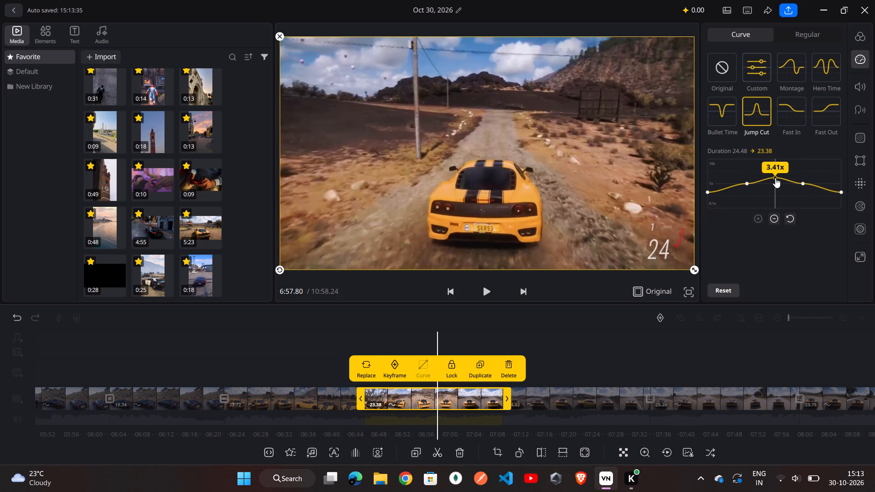
drag(775, 178, 775, 178)
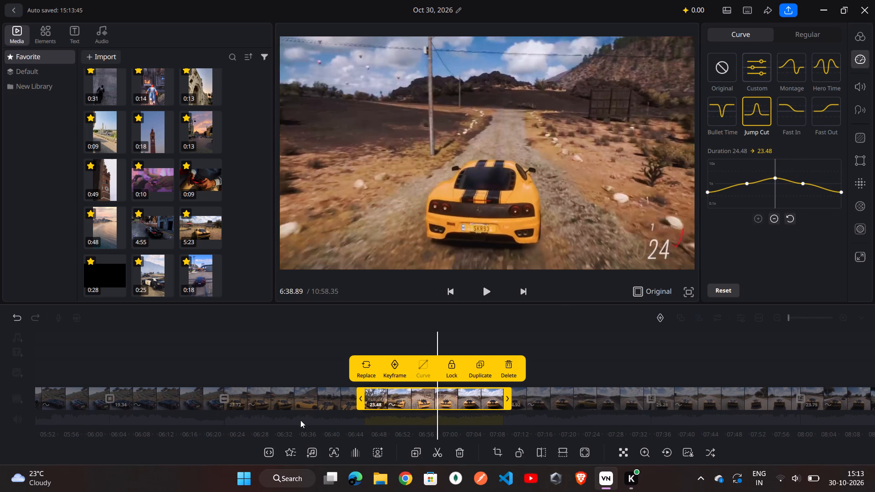
Apply the Jump Cut speed curve to the first yellow car clip, between about 6:22 and 6:46.
click(301, 402)
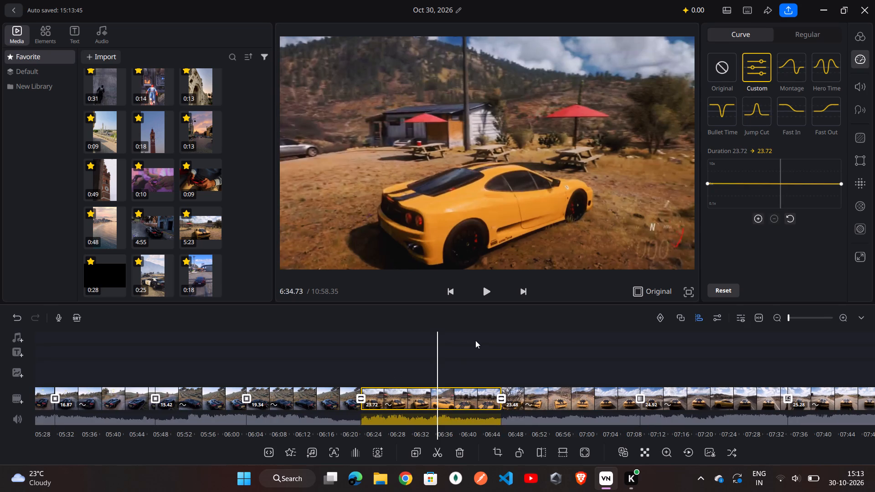
click(752, 108)
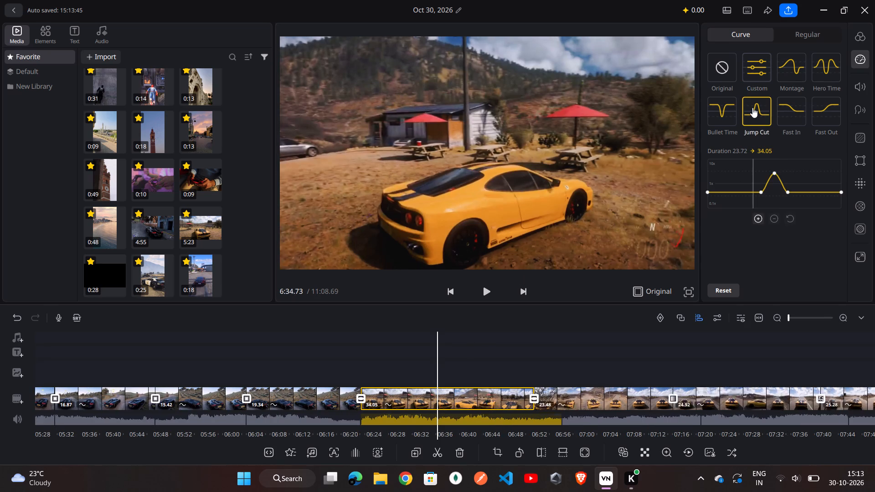
Smooth this clip's Jump Cut curve by moving both low points outward and up and lowering the peak, for a duration of 21.97 s.
drag(763, 191, 747, 187)
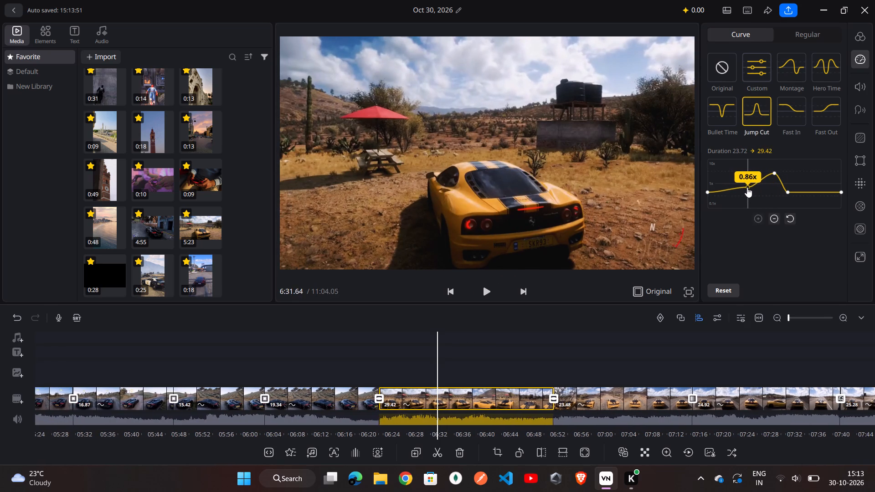
drag(747, 187, 739, 183)
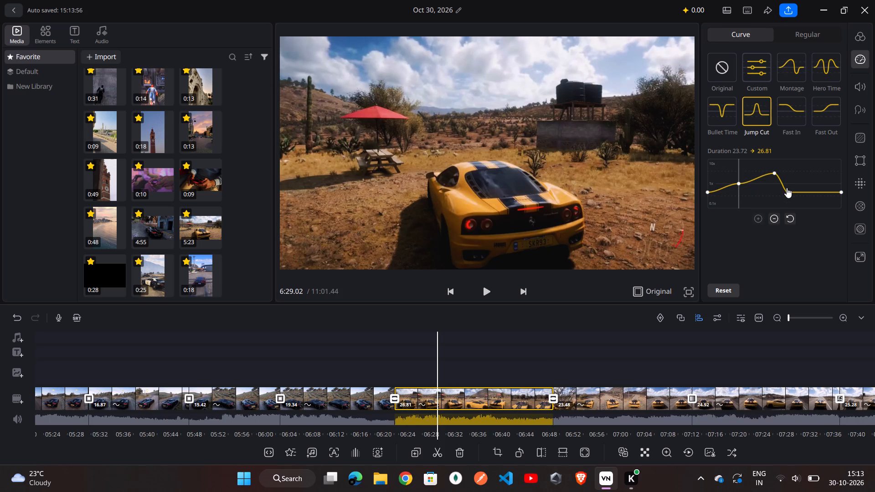
drag(787, 190, 798, 187)
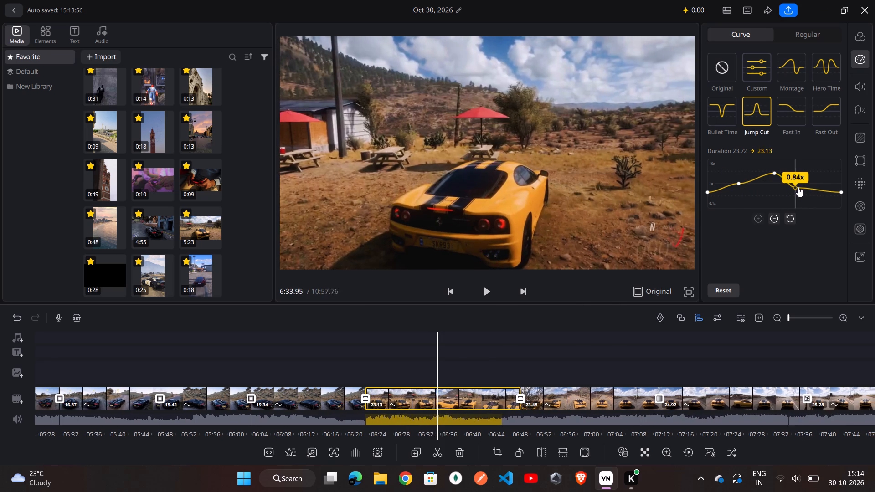
drag(798, 187, 810, 191)
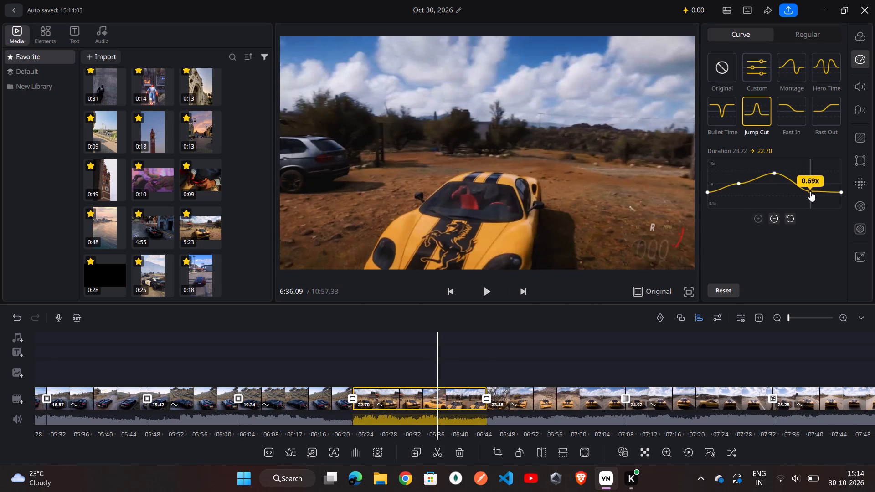
drag(810, 191, 810, 187)
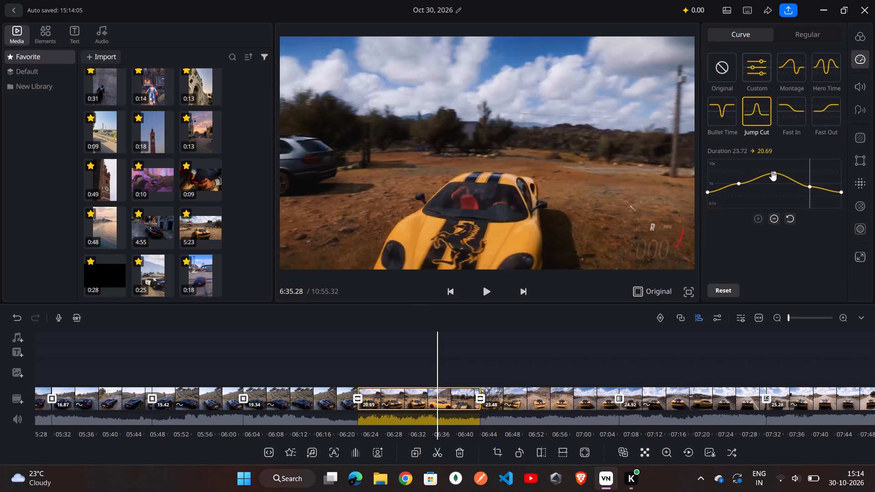
drag(772, 171, 775, 172)
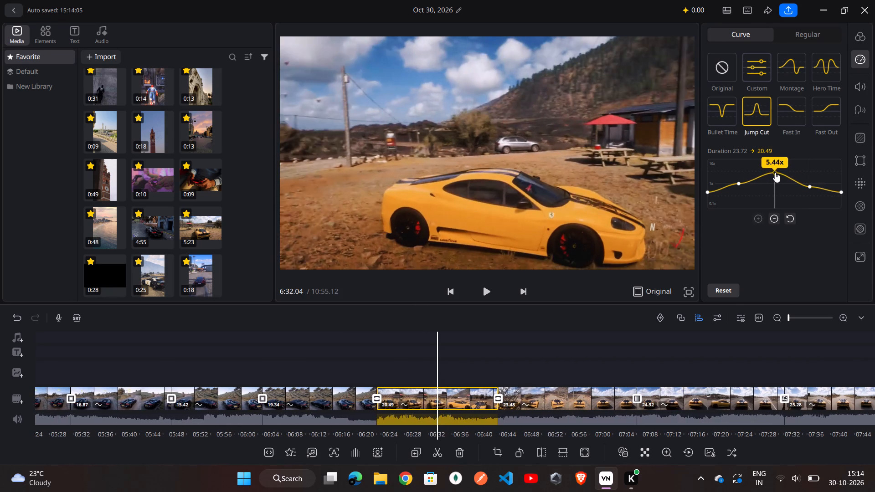
drag(775, 172, 781, 186)
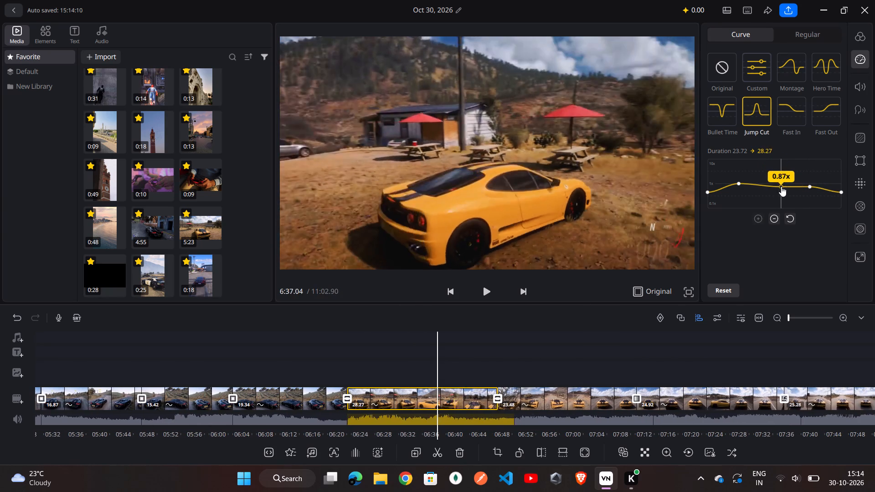
drag(781, 186, 777, 179)
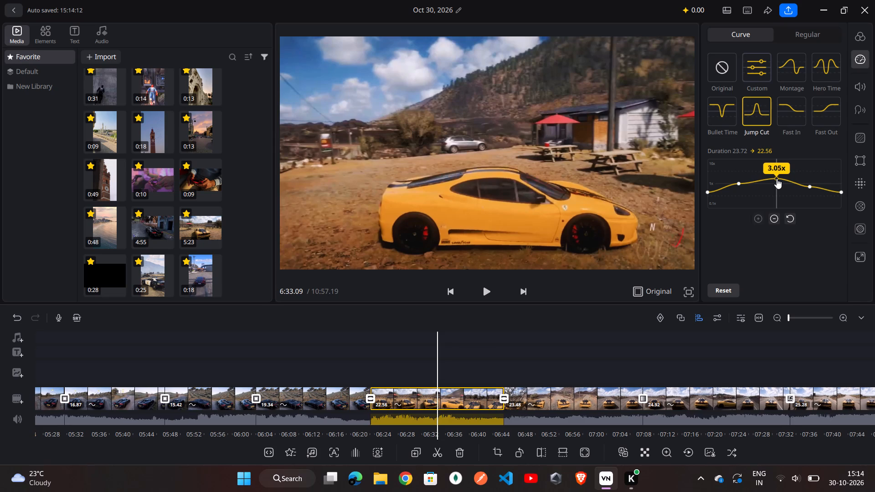
drag(777, 179, 777, 178)
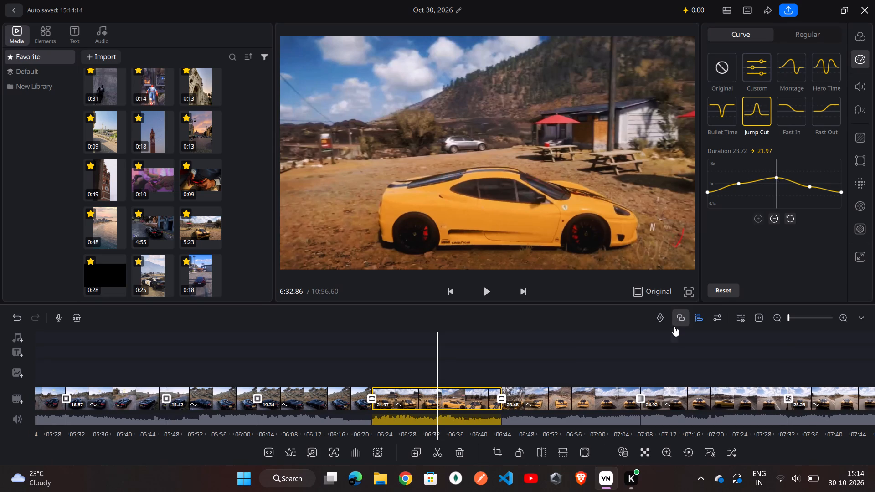
Apply the Jump Cut speed curve to the black car clip between about 5:47 and 6:02.
scroll(645, 371, right, 2)
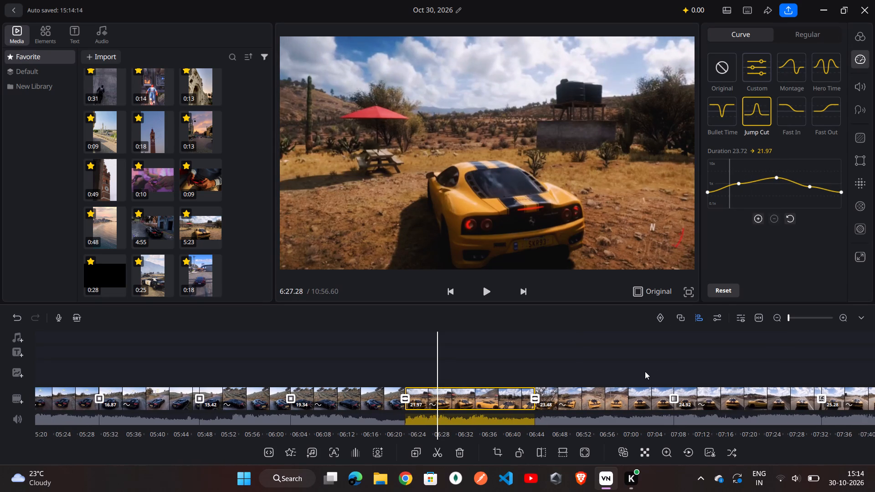
scroll(645, 371, right, 2)
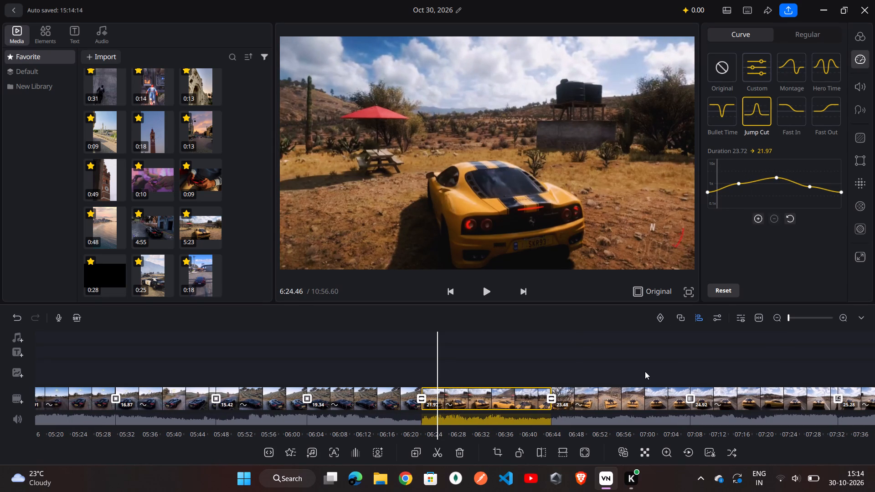
scroll(645, 371, right, 1)
scroll(645, 371, down, 1)
scroll(645, 371, right, 1)
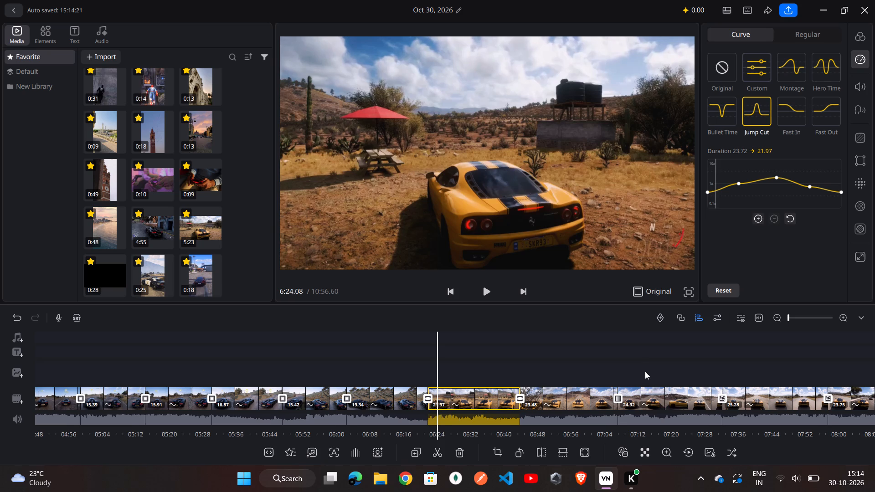
scroll(645, 371, right, 3)
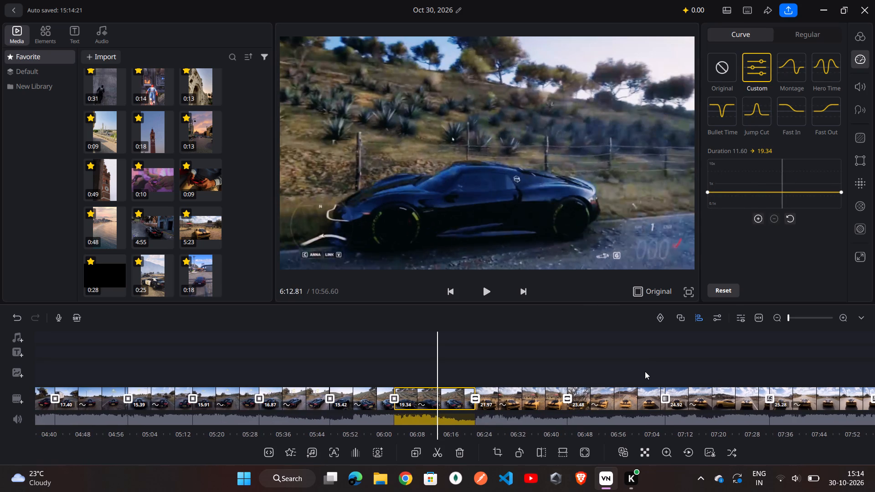
scroll(645, 371, right, 3)
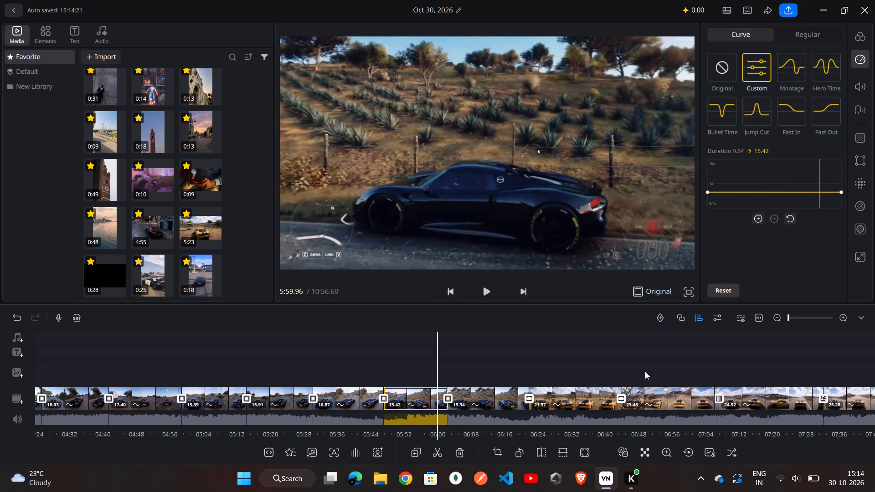
scroll(645, 371, right, 1)
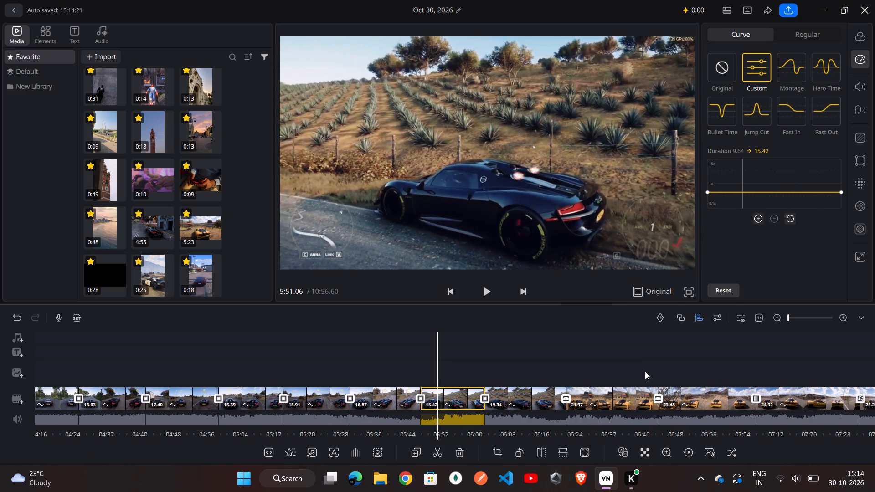
ctrl+scroll(643, 370, up, 2)
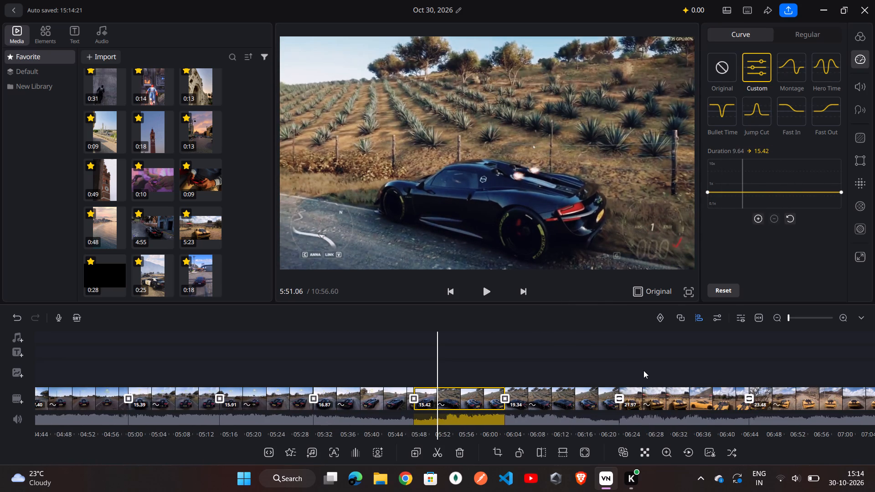
click(753, 115)
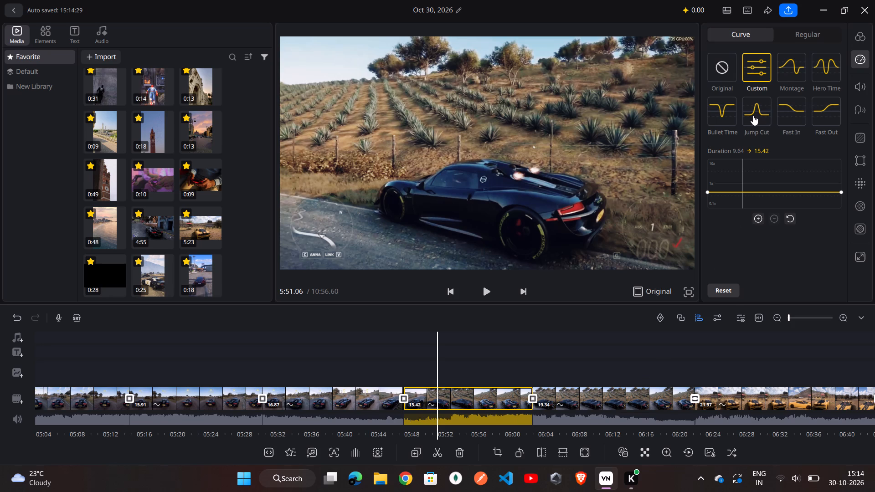
Smooth this clip's Jump Cut curve by moving both low points outward and up and lowering the peak, for a duration of 9.51 s.
drag(764, 190, 748, 186)
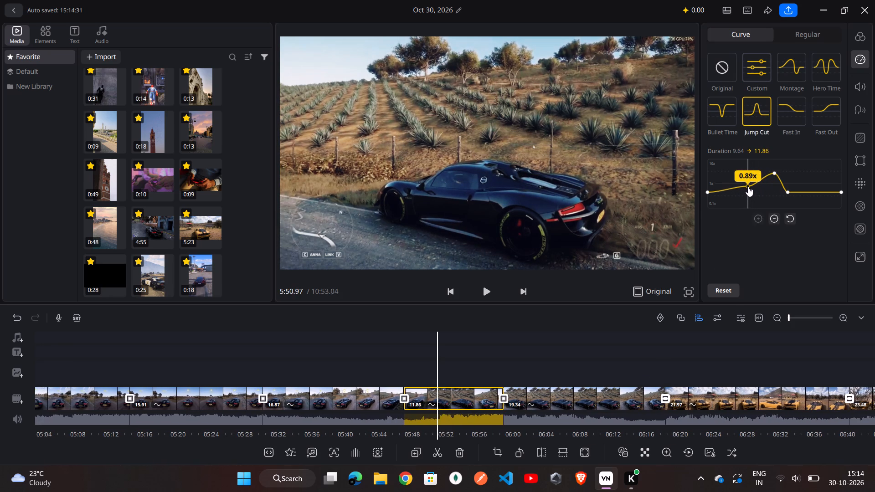
drag(748, 186, 745, 187)
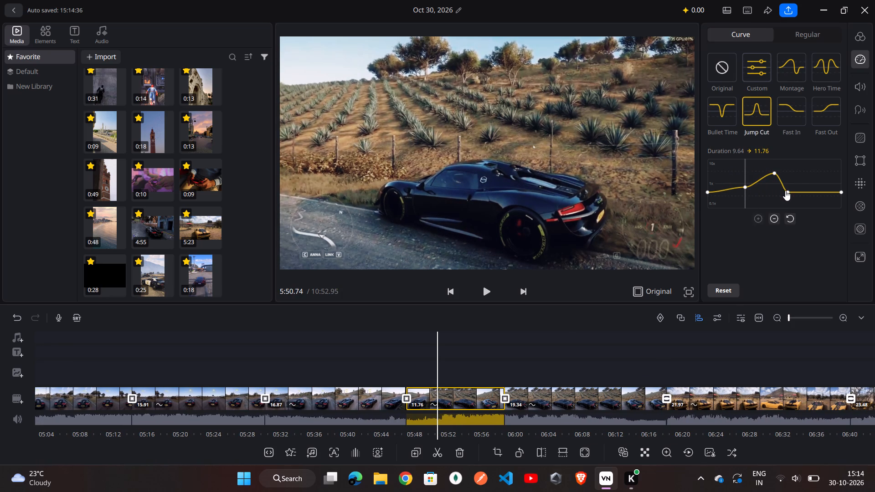
drag(786, 190, 800, 187)
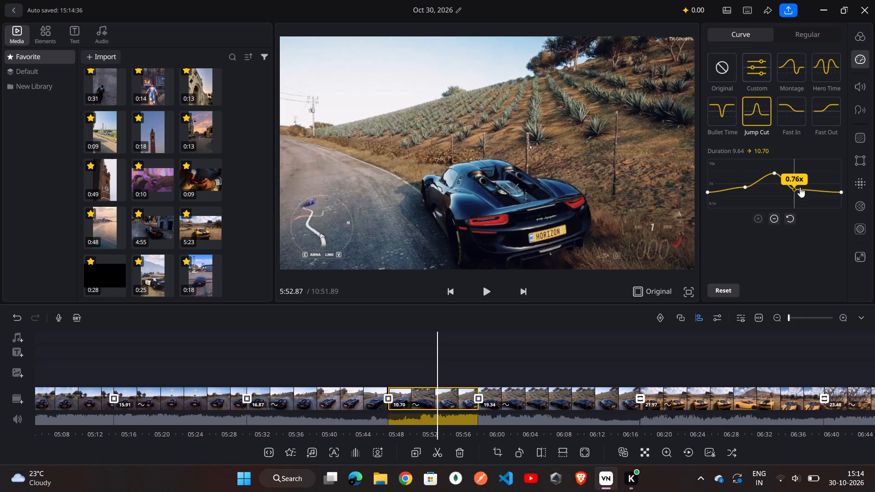
drag(800, 187, 805, 184)
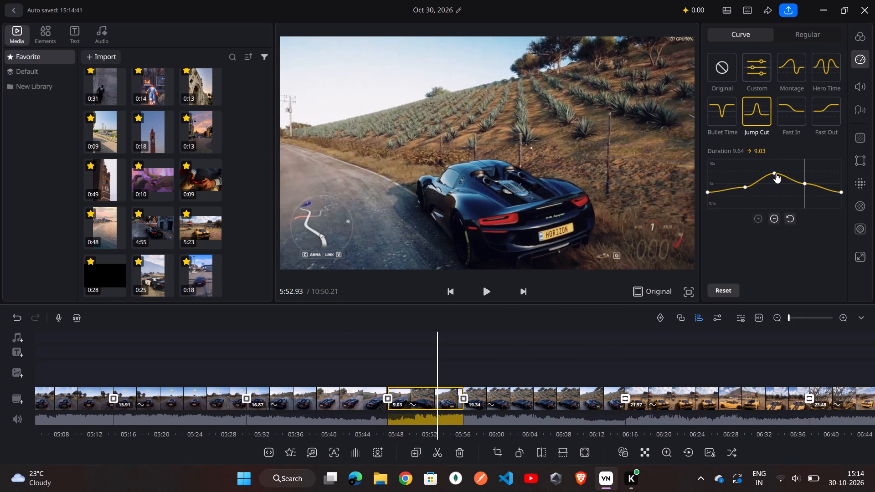
click(777, 174)
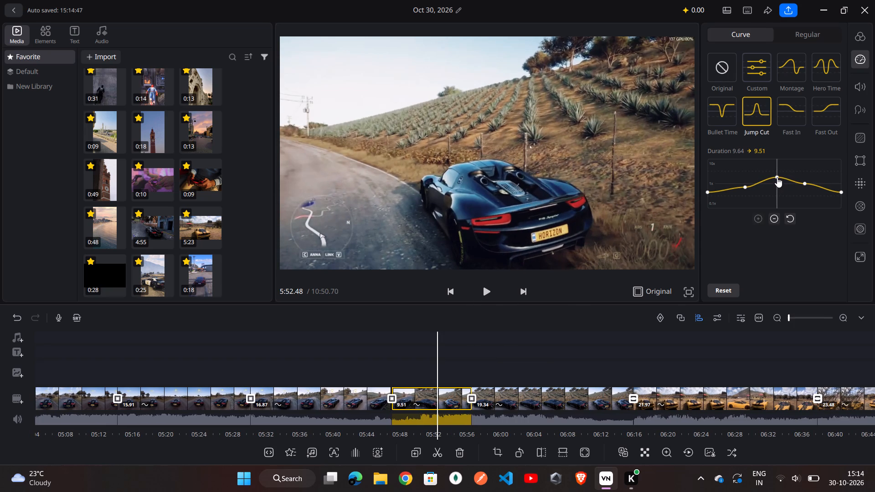
Apply Jump Cut to the black car clip between about 5:30 and 5:47, spreading and raising its low points and lowering the peak, for 9.38 s.
scroll(596, 355, right, 2)
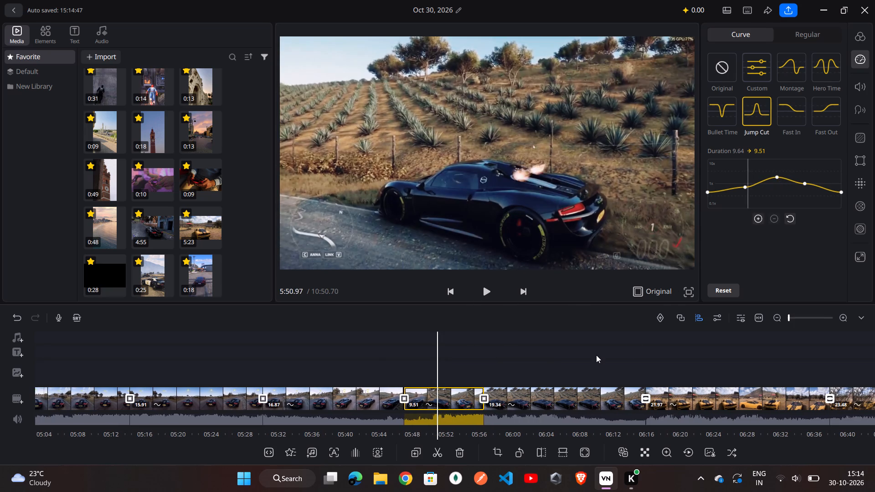
scroll(596, 355, right, 3)
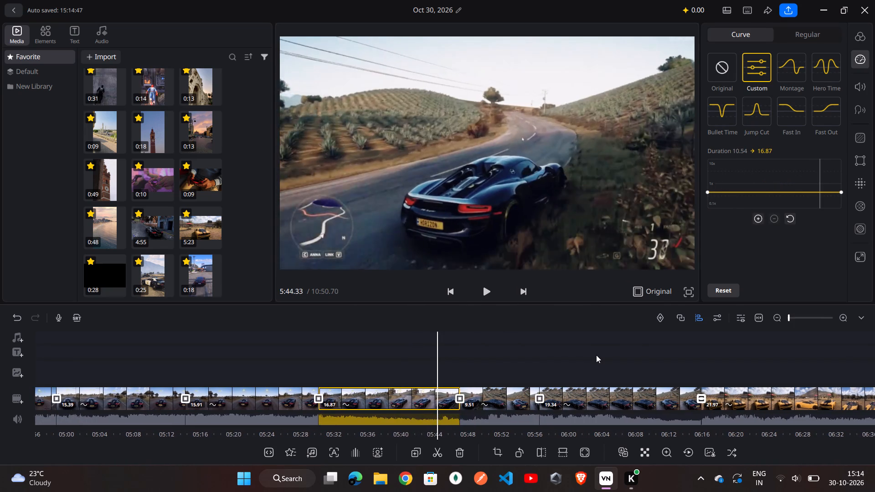
scroll(596, 355, right, 1)
click(757, 119)
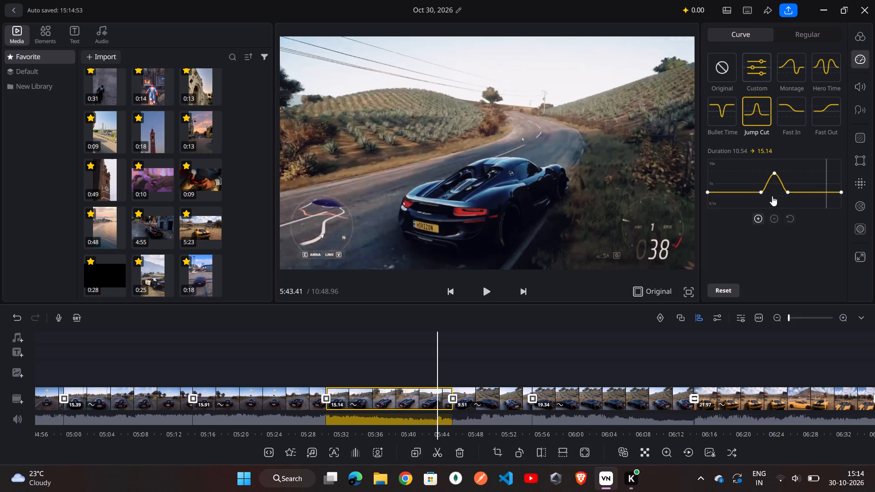
drag(762, 193, 744, 185)
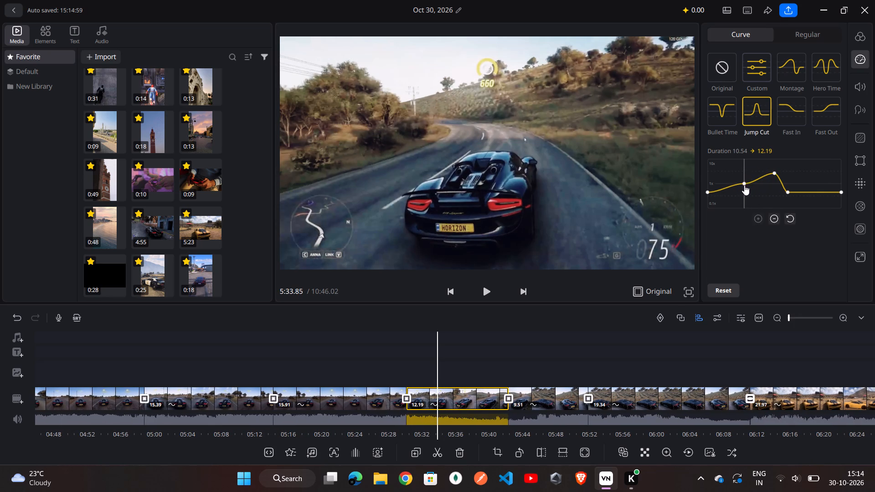
drag(787, 189, 788, 190)
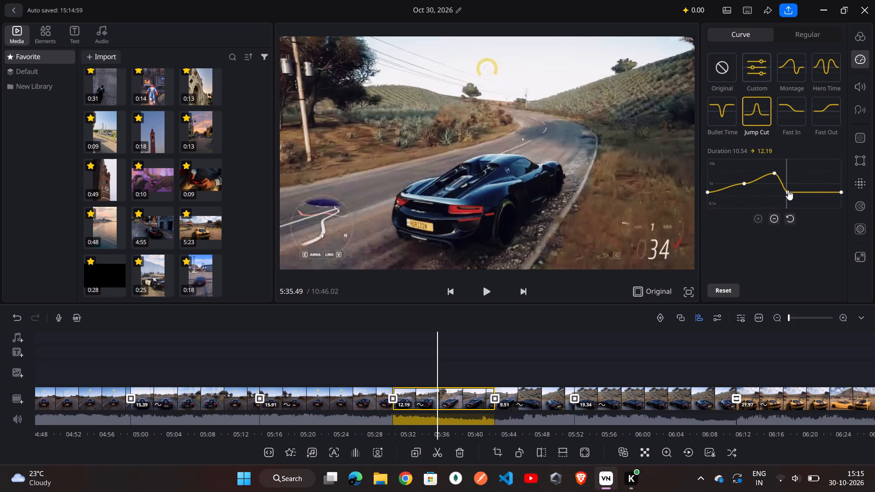
drag(788, 190, 791, 186)
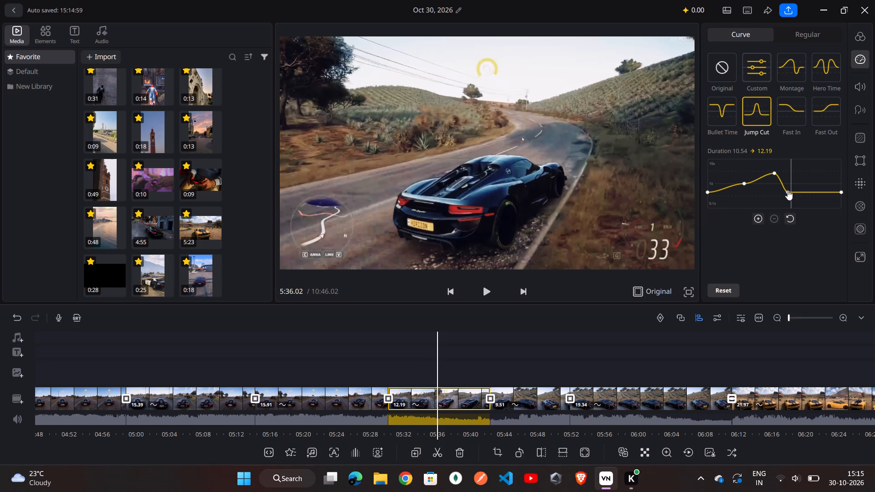
drag(787, 190, 806, 183)
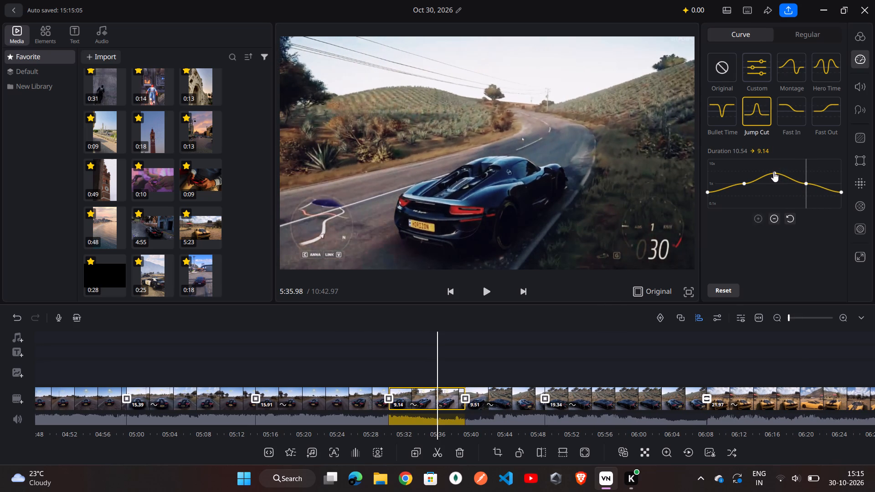
drag(773, 172, 775, 176)
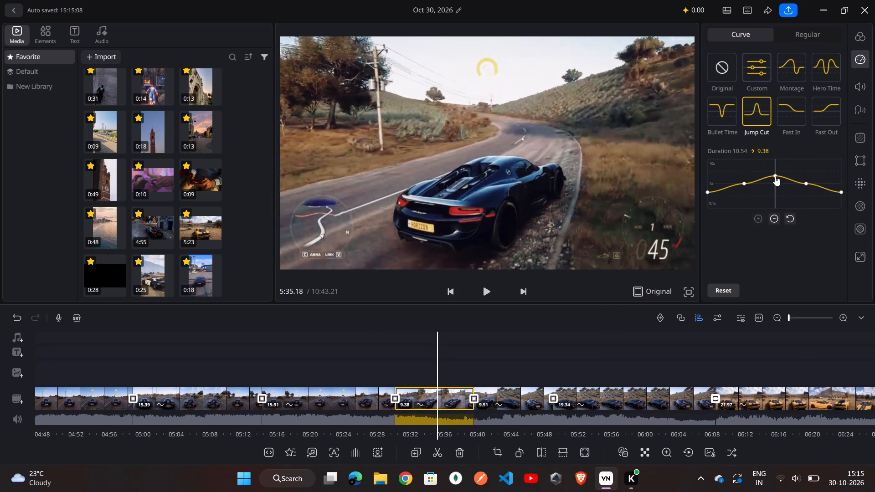
Apply Jump Cut to the black car clip between about 5:14 and 5:30, moving both low points outward and up for a duration of 7.49 s.
scroll(585, 361, right, 1)
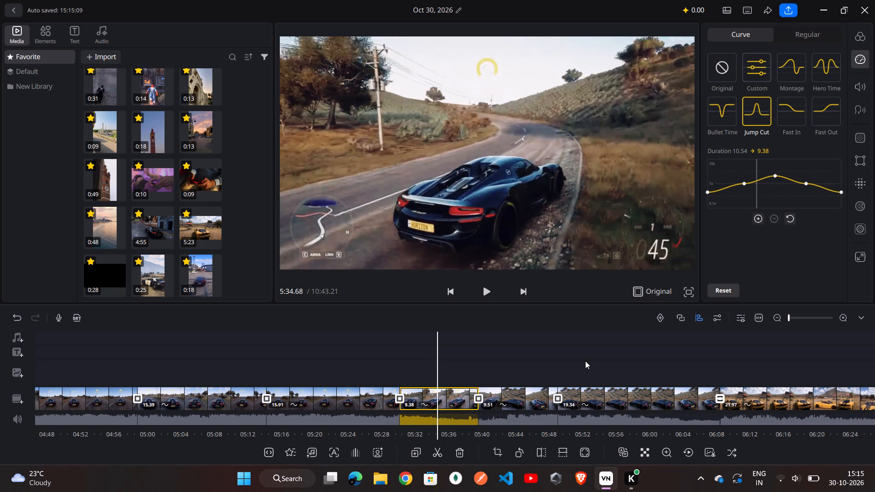
scroll(585, 361, right, 3)
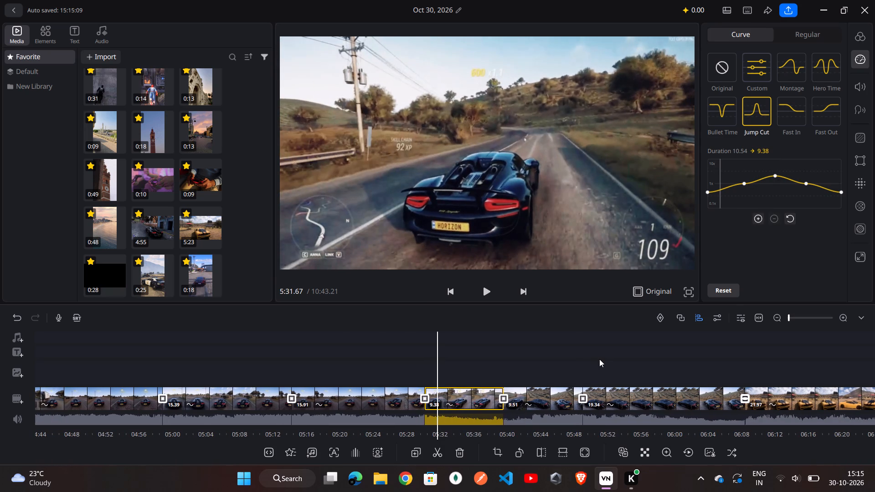
scroll(599, 359, right, 2)
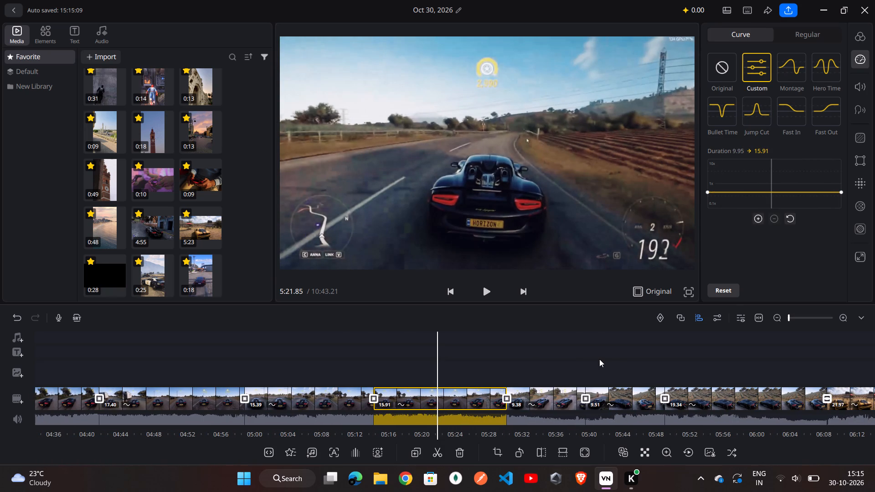
click(757, 112)
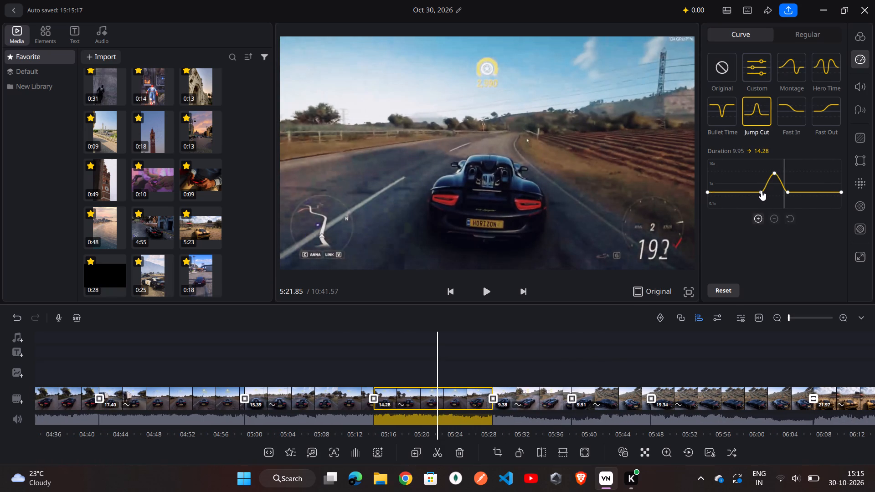
drag(761, 190, 749, 186)
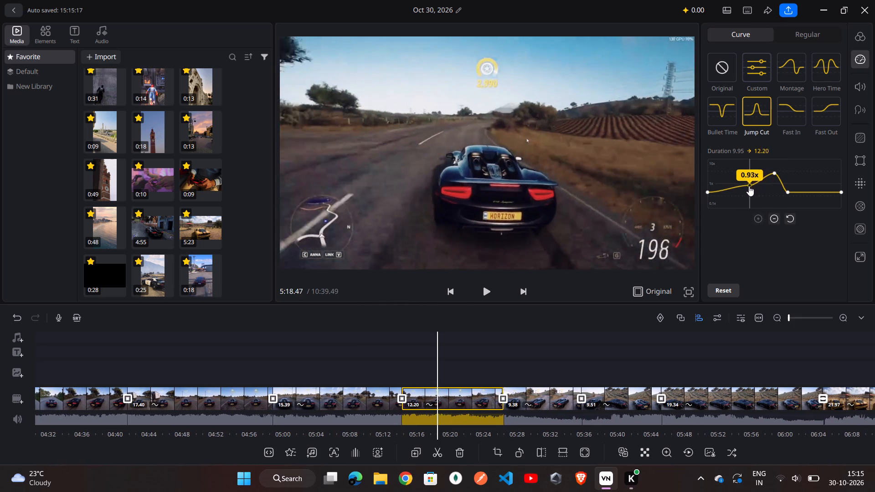
drag(749, 186, 744, 184)
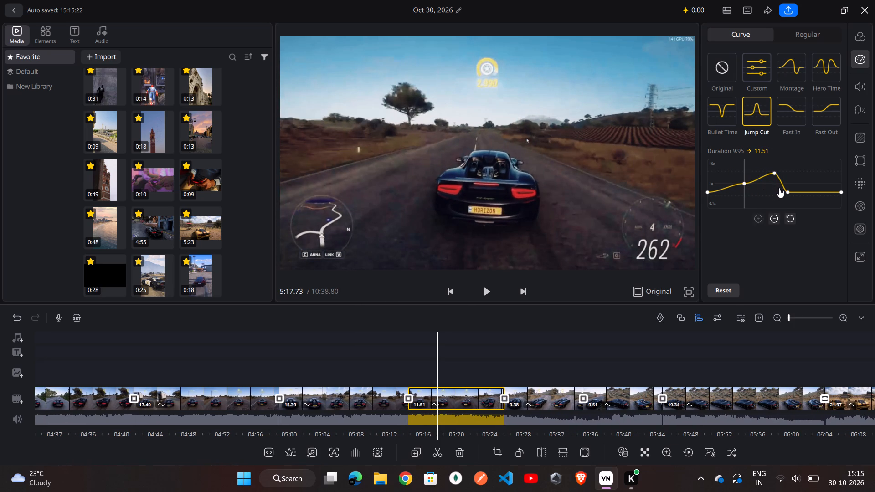
drag(787, 190, 797, 186)
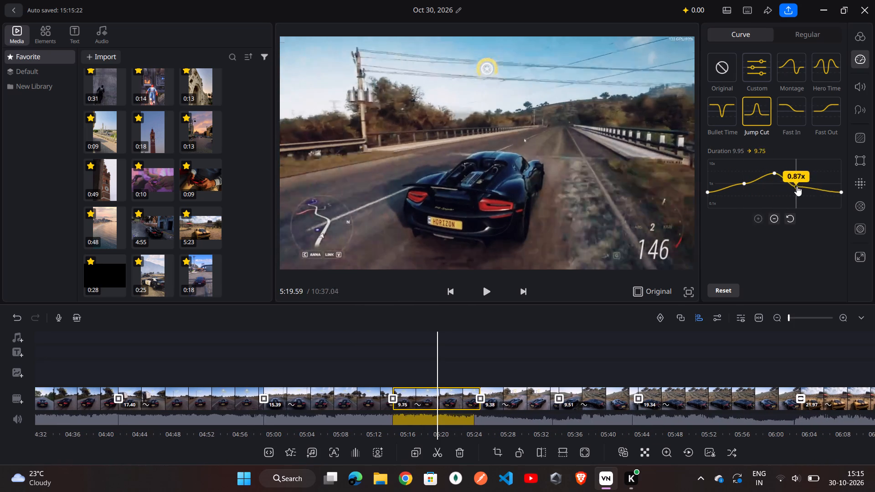
drag(797, 186, 806, 179)
click(806, 179)
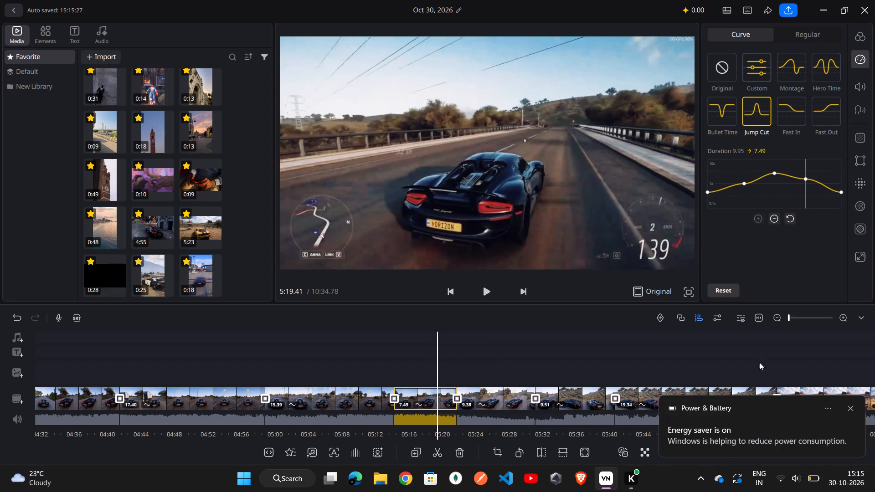
click(851, 409)
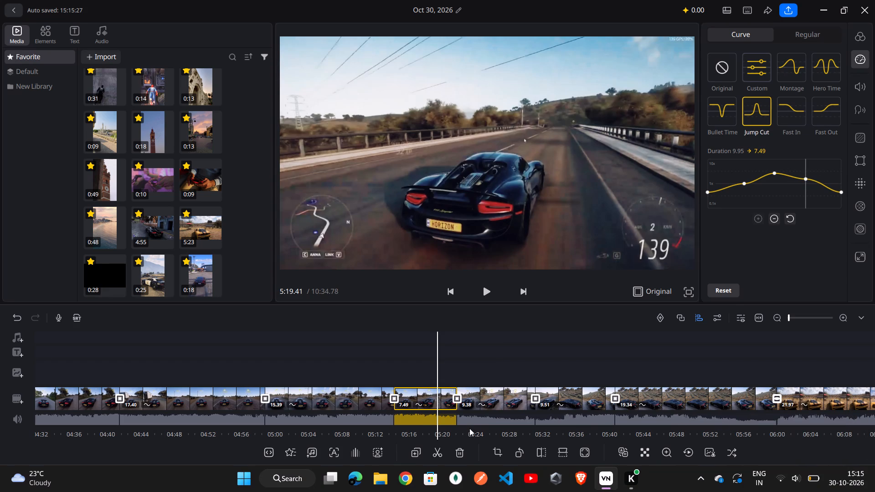
Apply Jump Cut to the black car clip between about 4:59 and 5:14, spreading and raising its low points and lowering the peak, for 9.05 s.
click(361, 407)
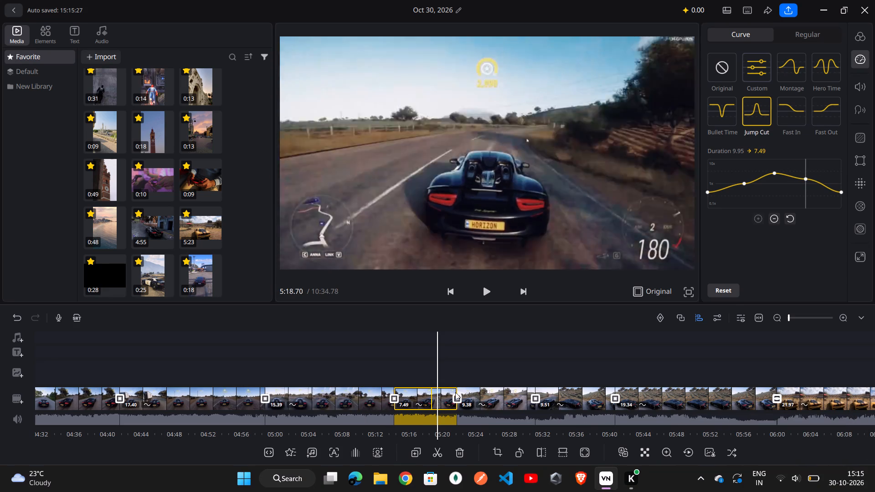
double_click(356, 405)
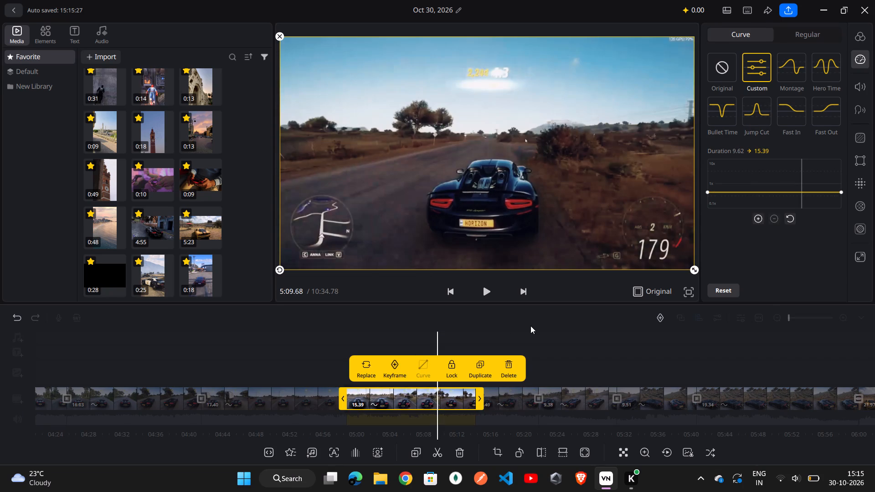
click(756, 117)
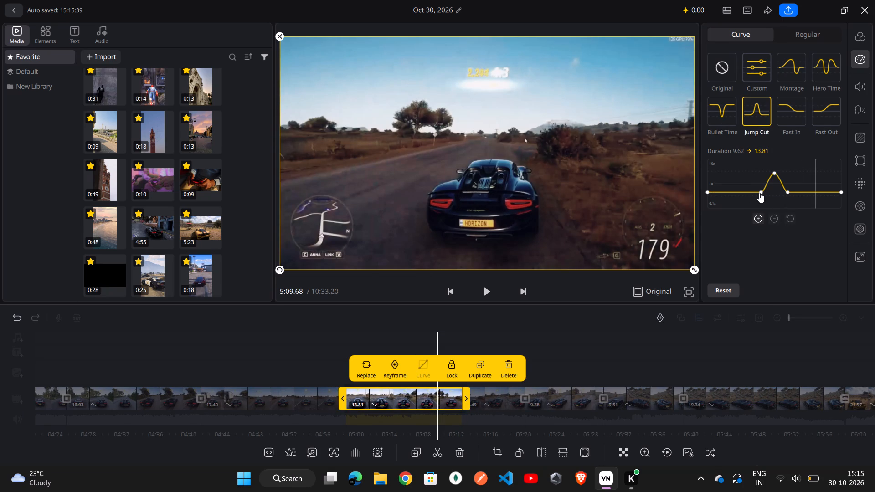
drag(759, 193, 748, 186)
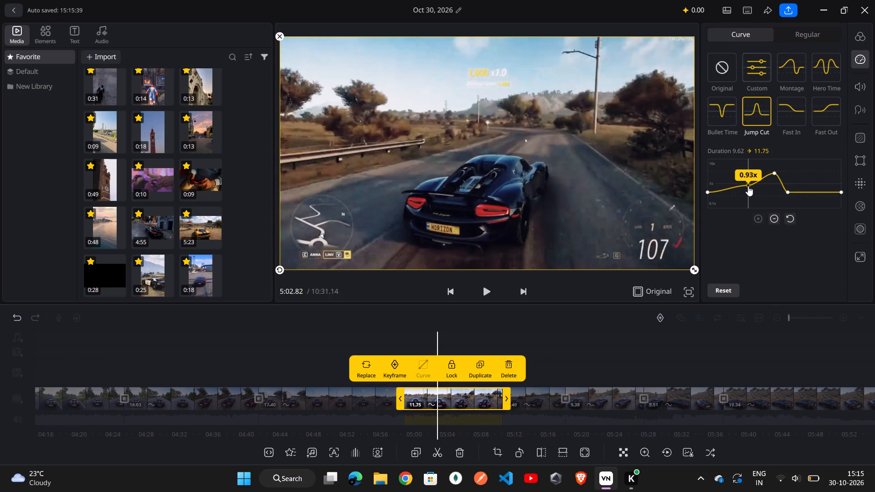
drag(748, 186, 740, 184)
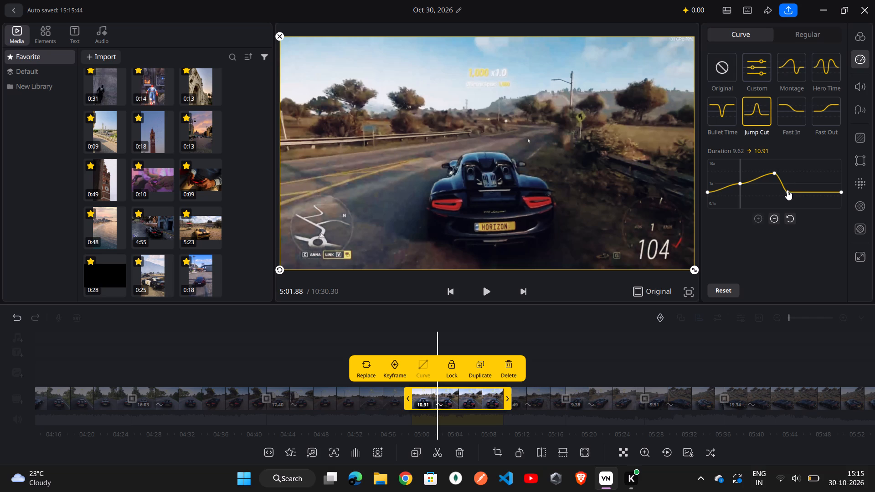
drag(787, 189, 795, 190)
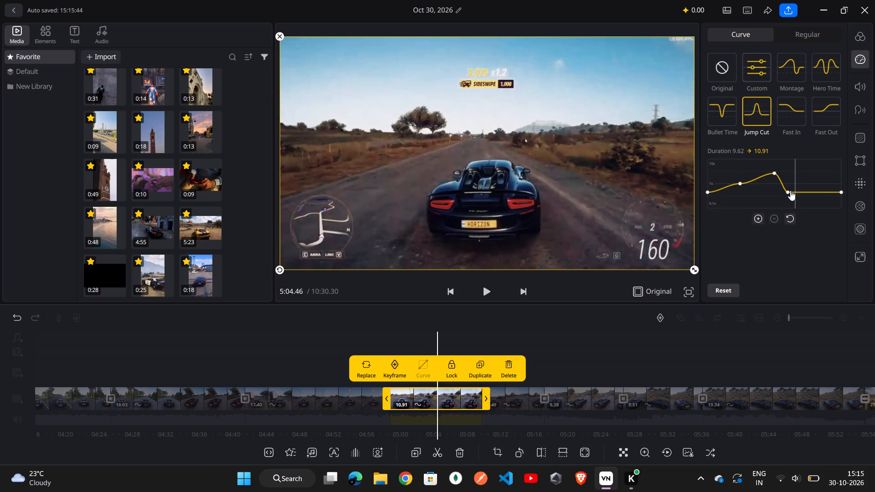
drag(787, 193, 794, 194)
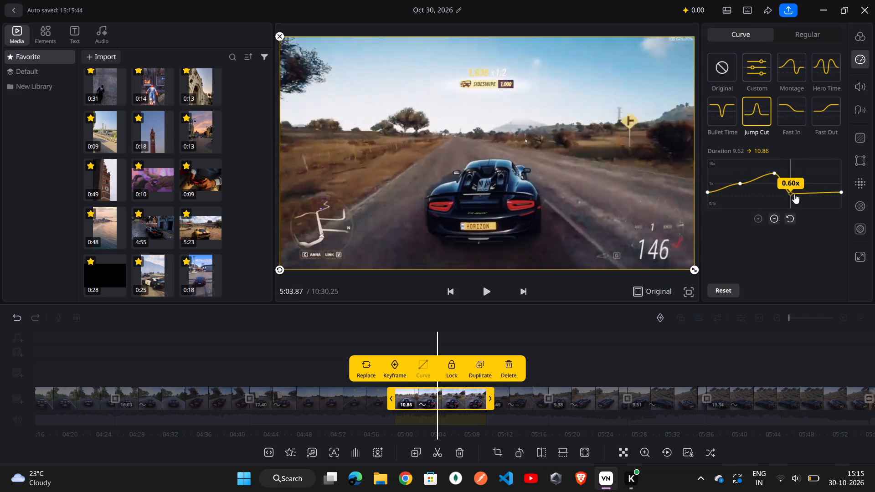
drag(794, 194, 806, 186)
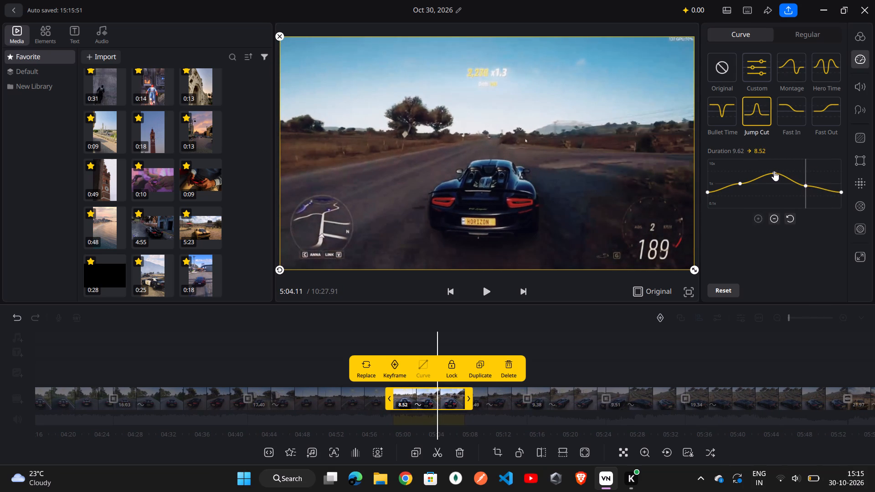
drag(774, 172, 778, 178)
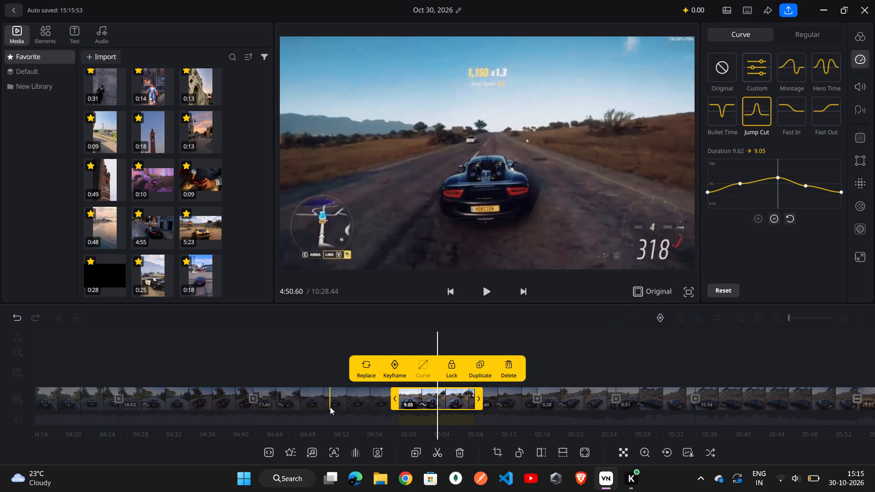
Apply Jump Cut to the black car clip between about 4:41 and 4:59, spreading and raising its low points and lowering the peak, for 10.93 s.
double_click(330, 407)
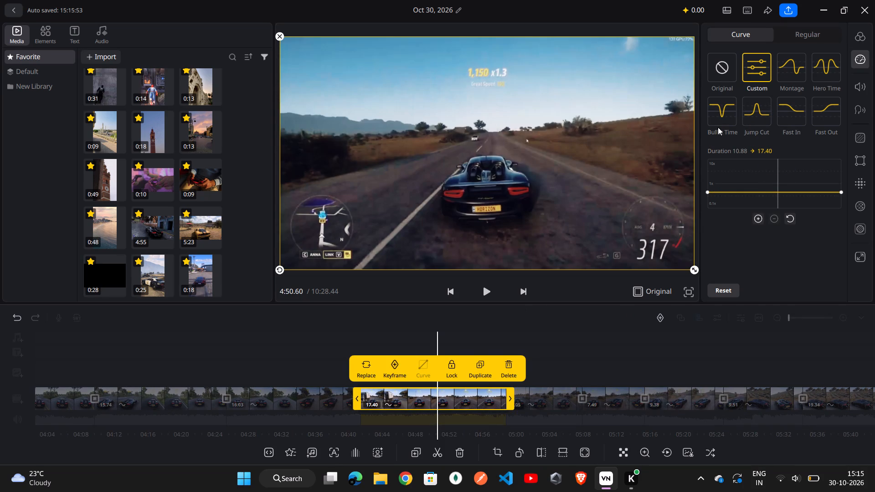
click(753, 114)
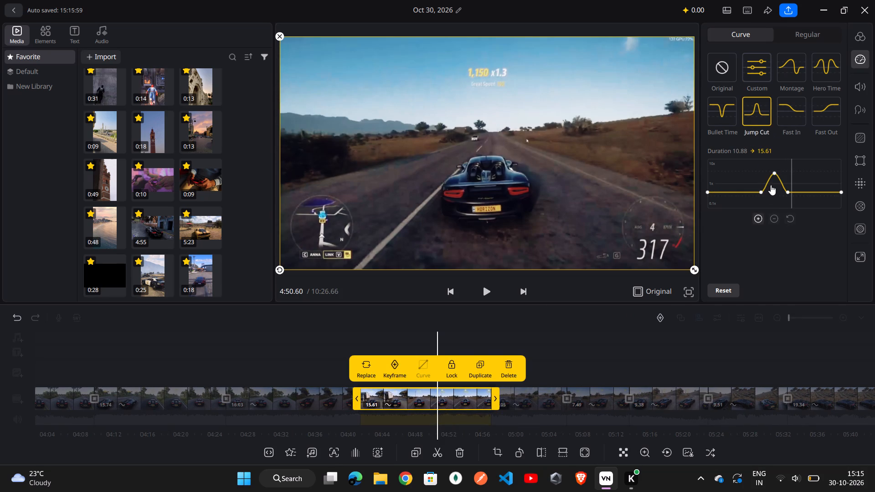
drag(762, 193, 762, 192)
drag(762, 192, 744, 187)
drag(787, 190, 808, 187)
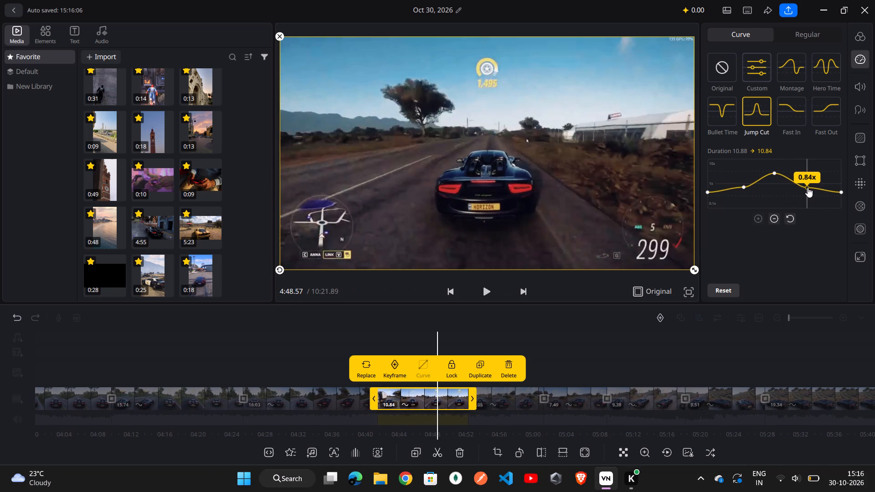
drag(808, 187, 808, 185)
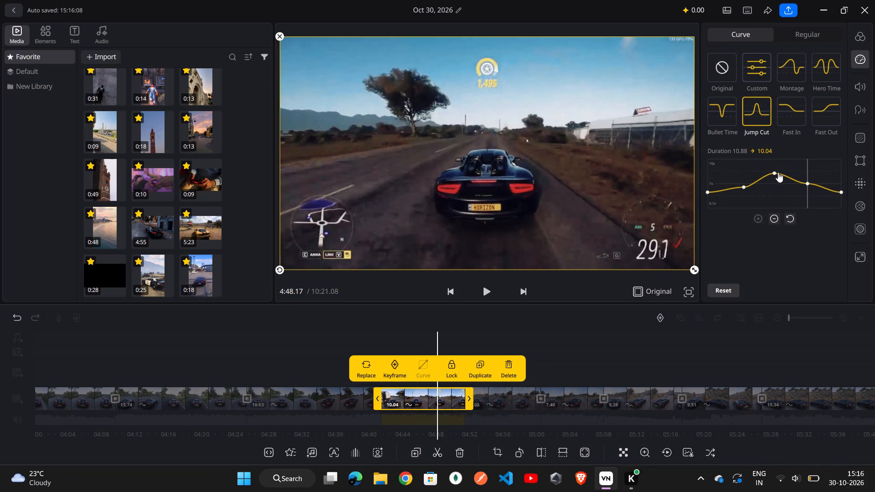
drag(776, 175, 778, 178)
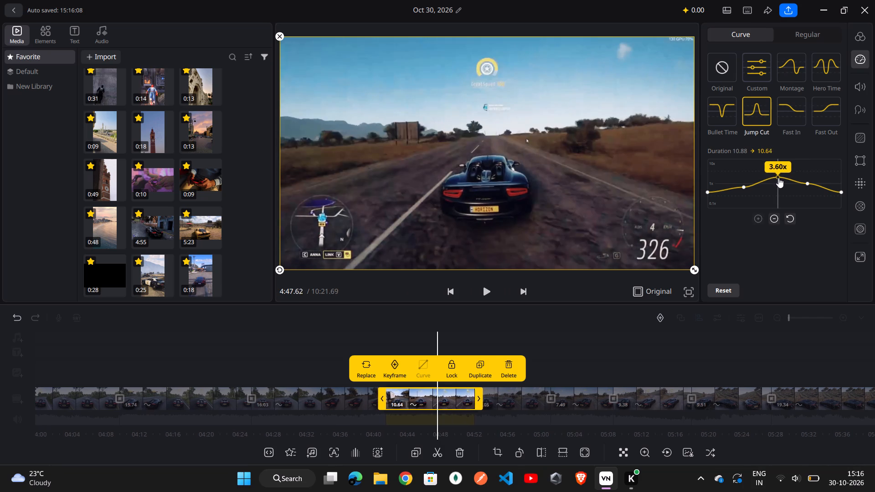
drag(778, 178, 779, 179)
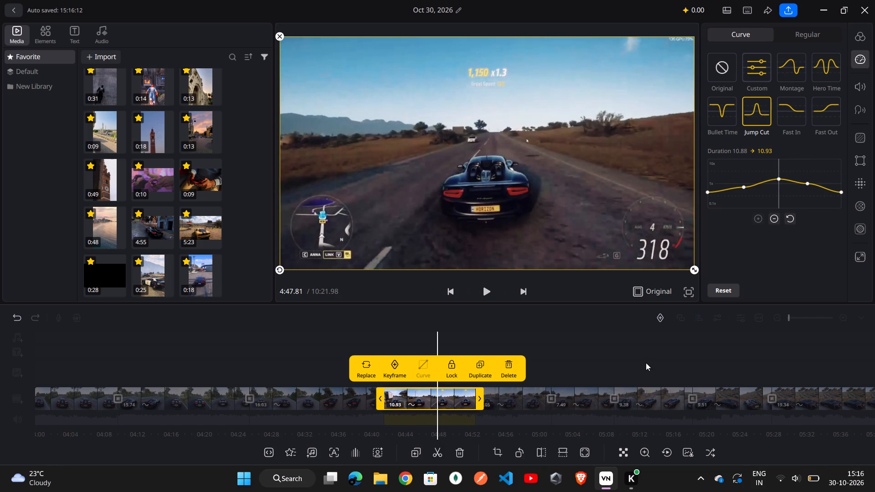
Apply Jump Cut to the black car clip between about 4:25 and 4:41, moving both low points outward and up for a duration of 8.05 s.
scroll(646, 363, right, 4)
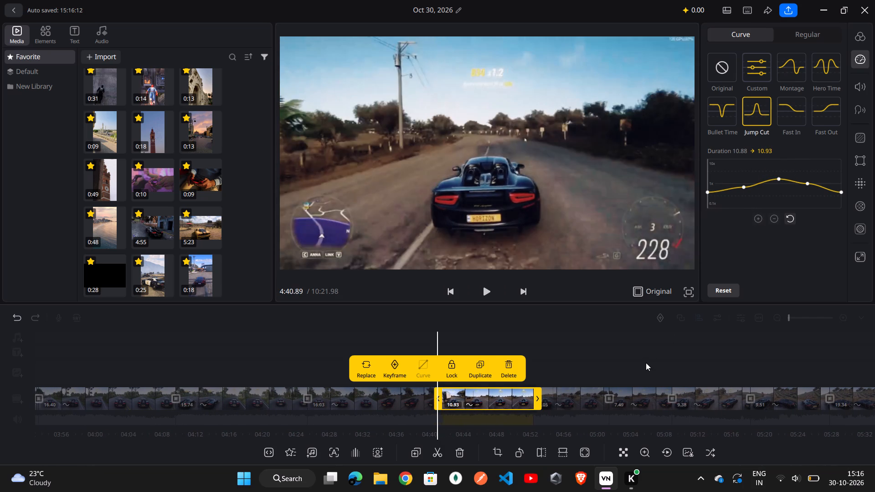
scroll(646, 363, right, 2)
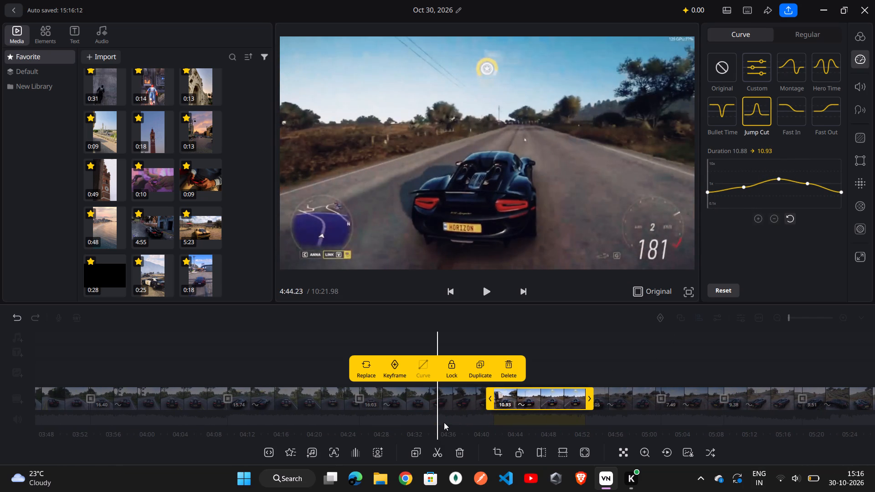
double_click(439, 405)
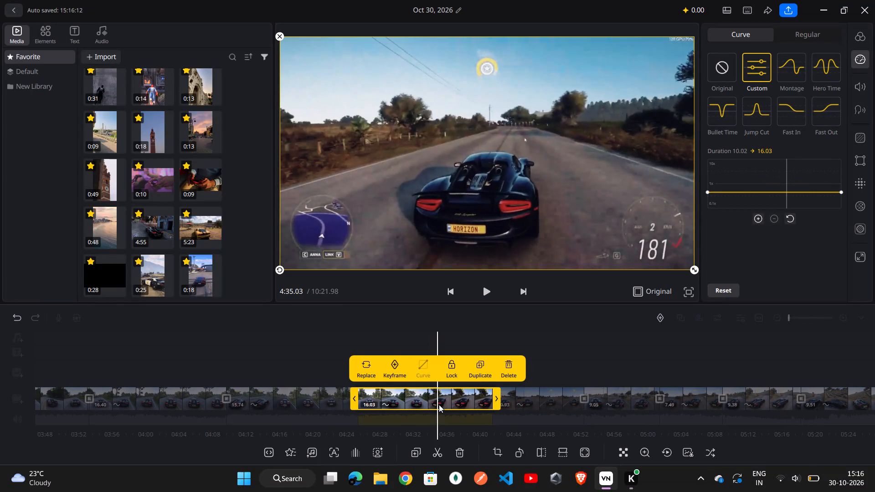
click(751, 112)
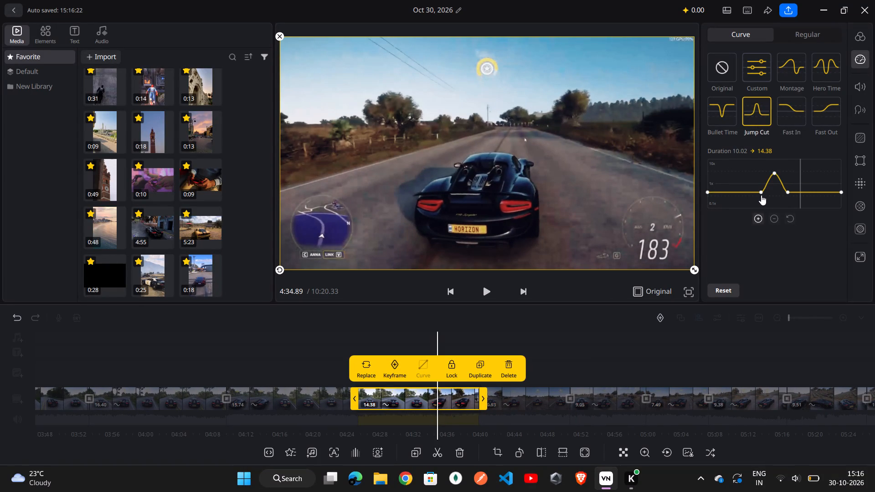
drag(762, 190, 753, 184)
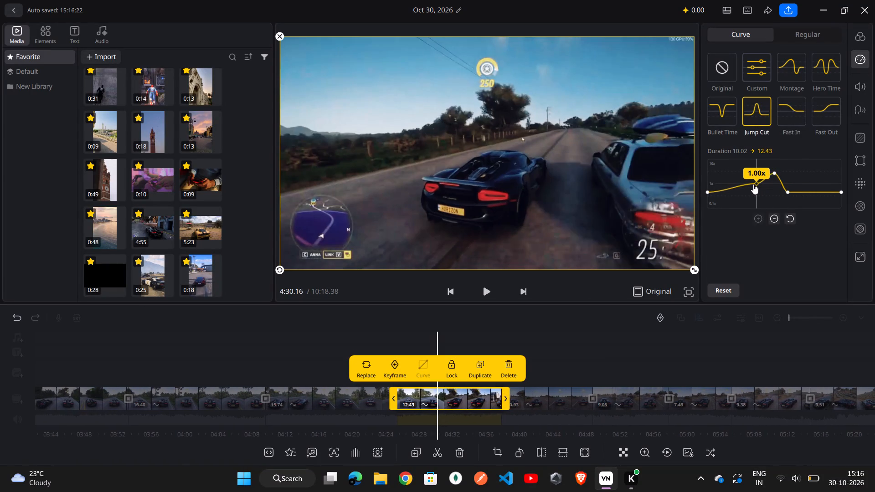
drag(753, 184, 750, 184)
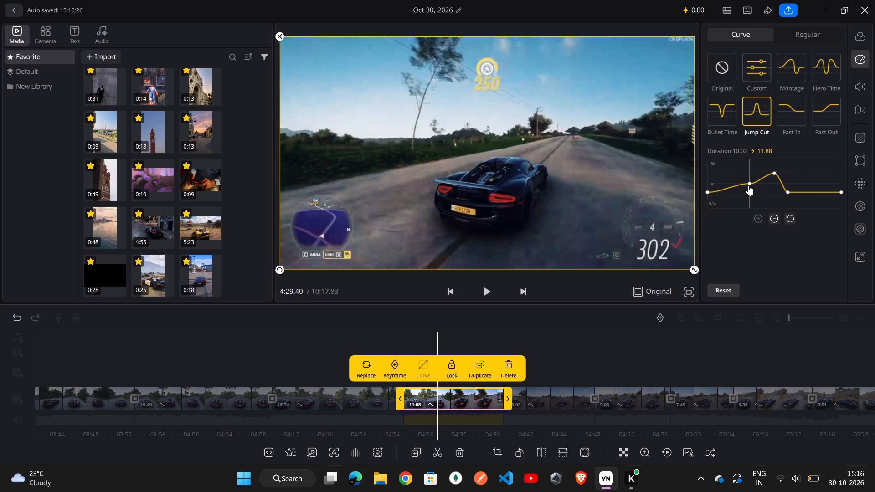
drag(787, 192, 795, 189)
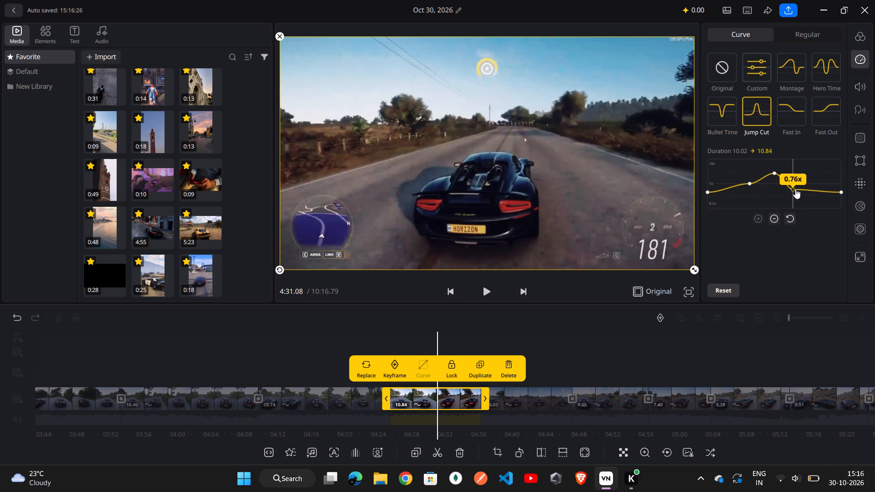
drag(795, 189, 808, 184)
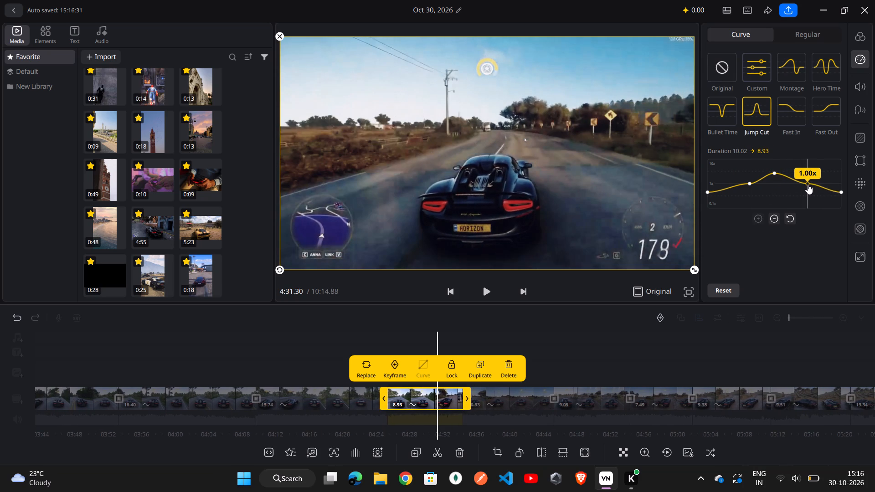
drag(808, 184, 809, 181)
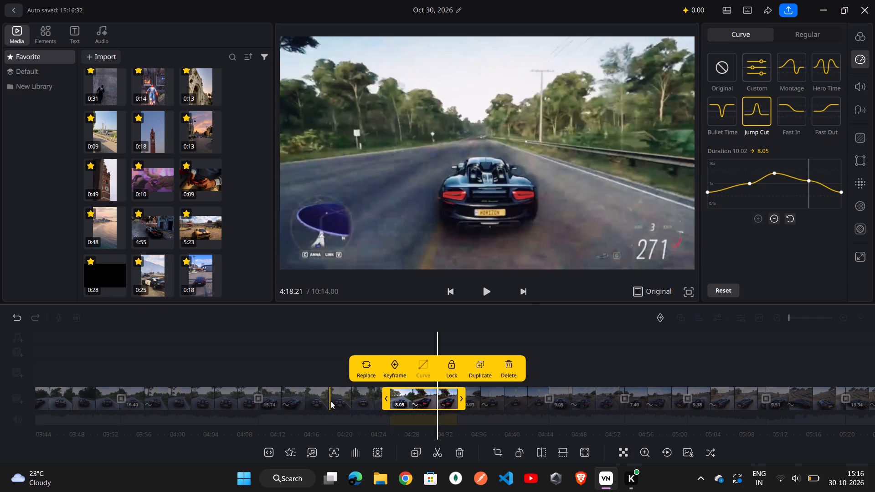
Apply Jump Cut to the black car clip between about 4:10 and 4:25, spreading and raising its low points and lowering the peak, for 8.72 s.
double_click(330, 401)
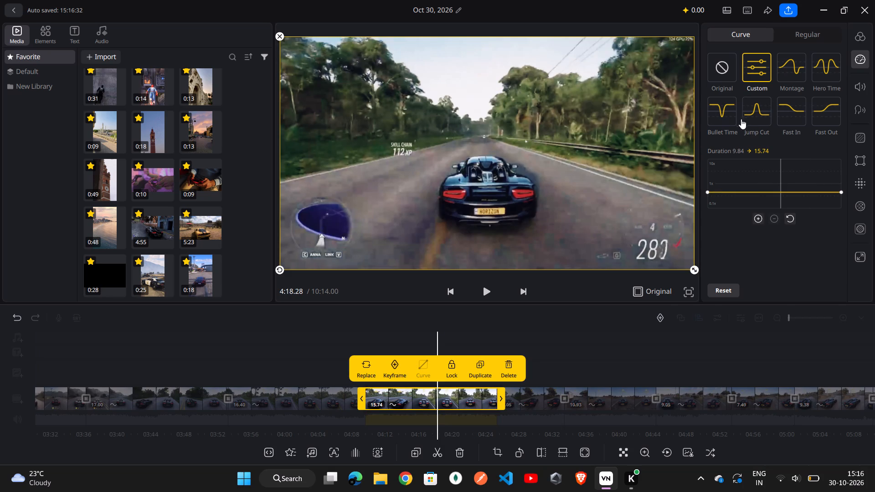
click(749, 118)
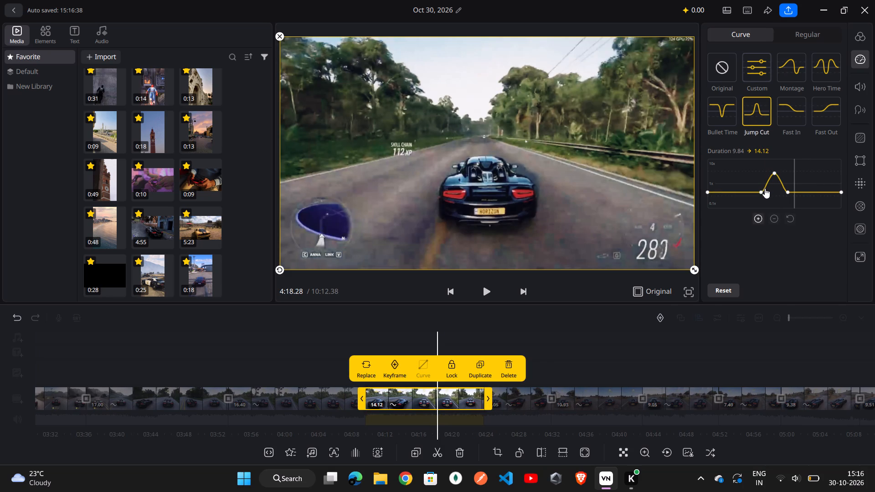
drag(762, 190, 750, 187)
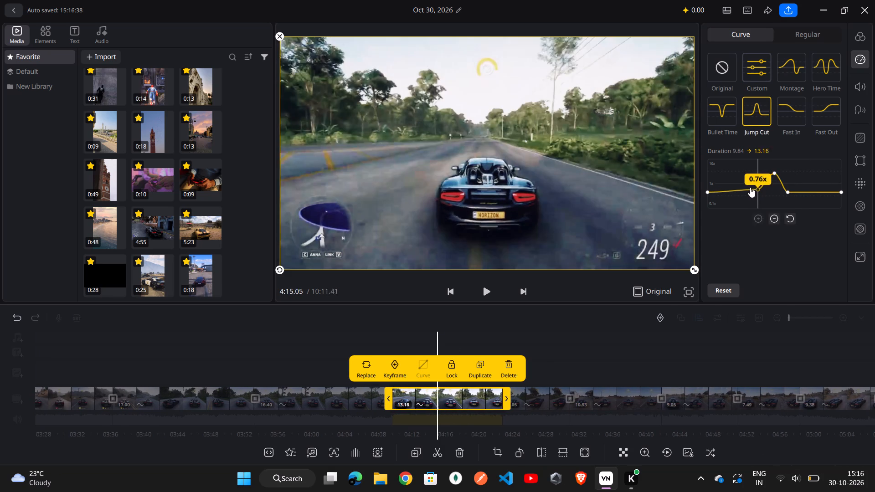
drag(750, 187, 740, 183)
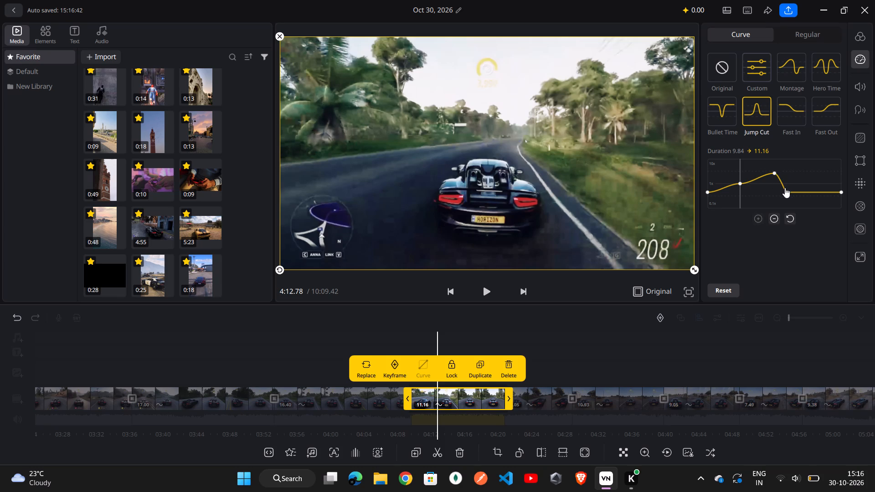
drag(787, 191, 803, 184)
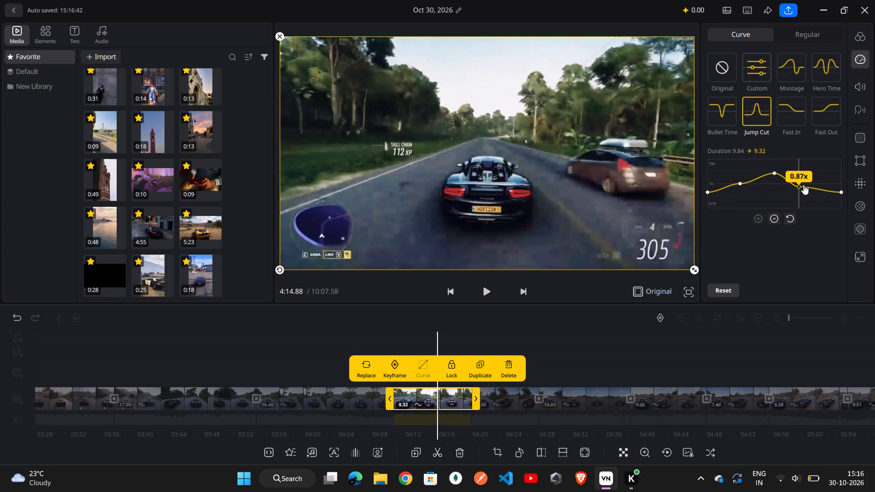
drag(803, 184, 809, 183)
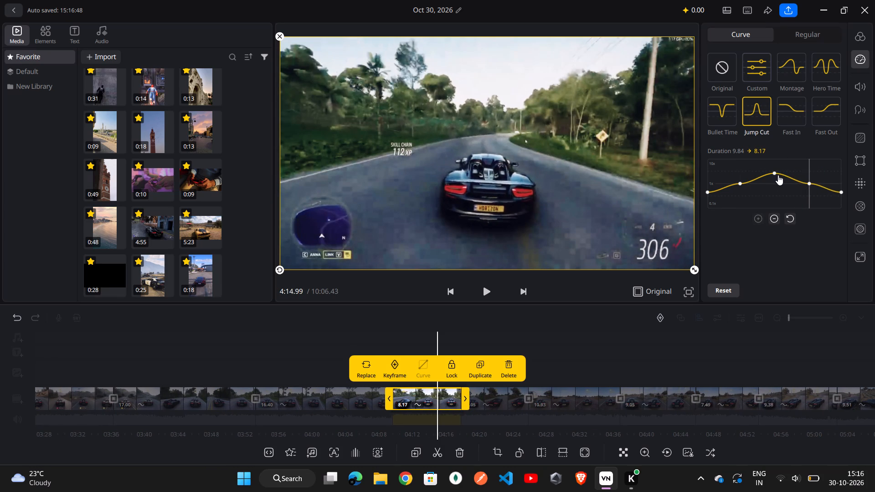
click(774, 174)
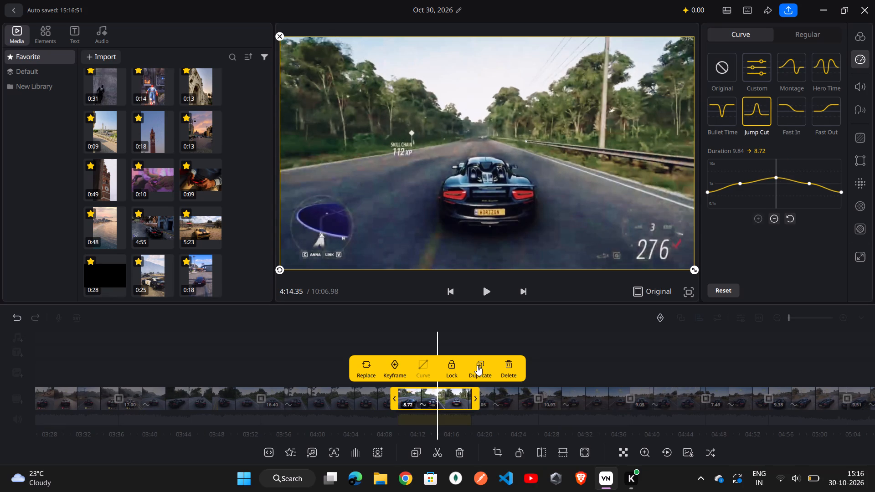
Apply Jump Cut to the black car clip between about 3:53 and 4:10, spreading and raising its low points and lowering the peak, for 10.04 s.
double_click(351, 393)
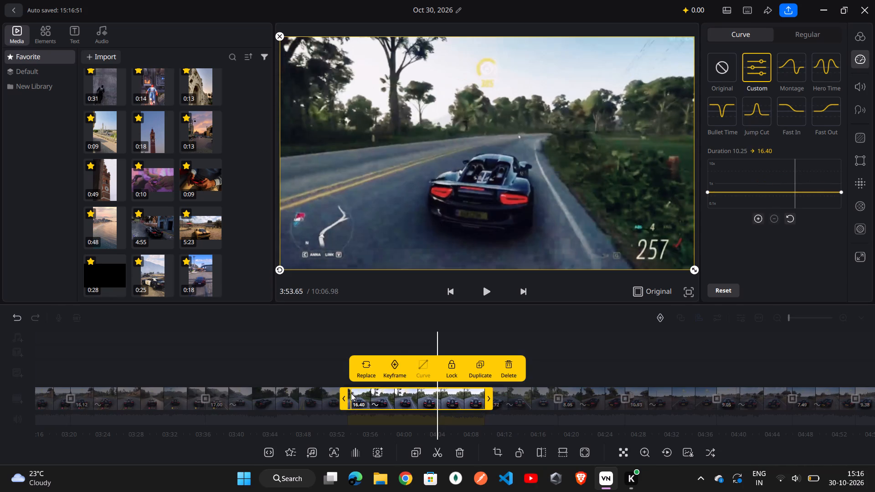
click(765, 123)
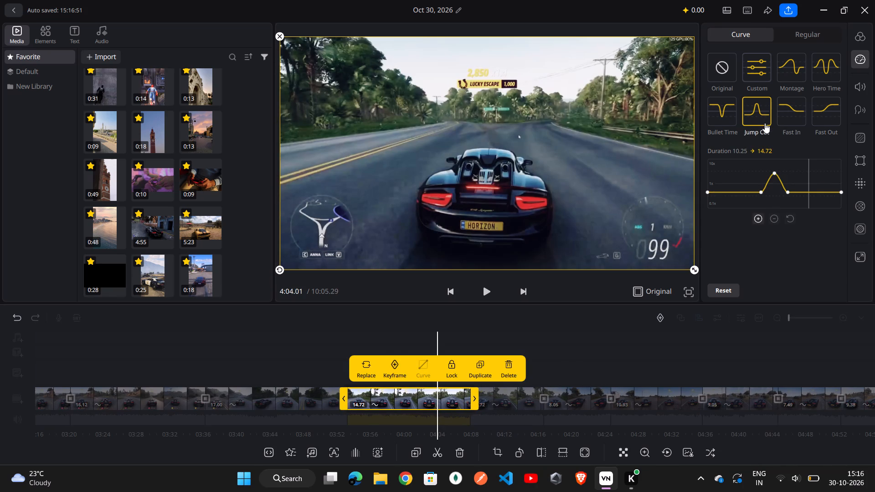
drag(762, 190, 746, 187)
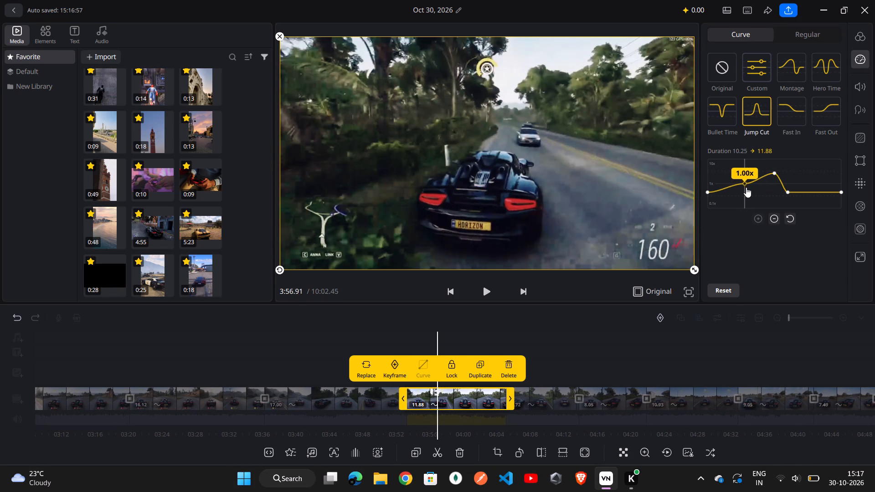
drag(746, 187, 746, 186)
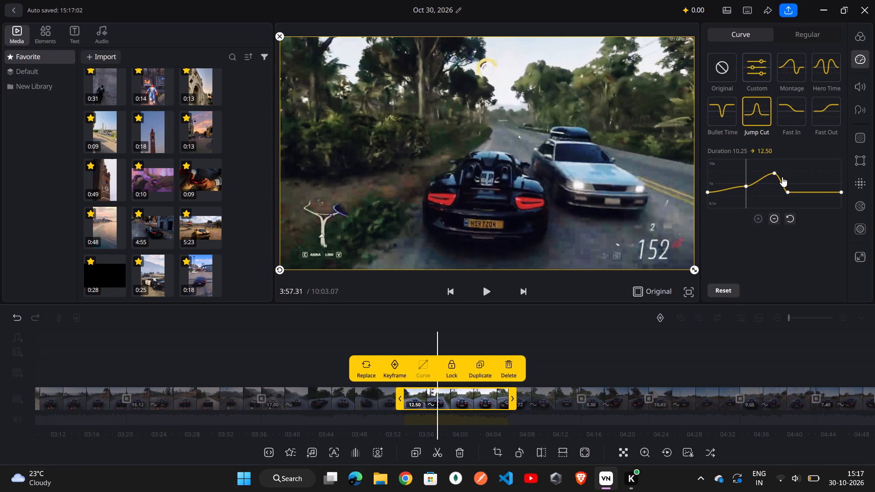
drag(787, 190, 794, 184)
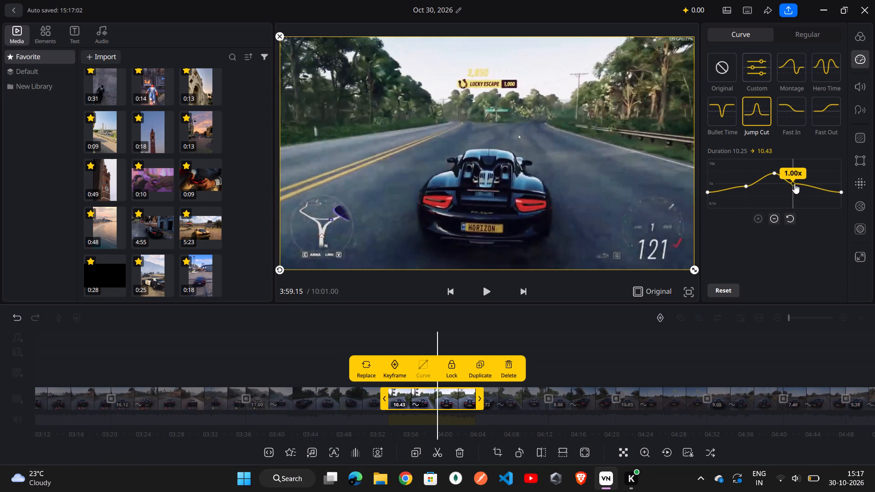
drag(794, 184, 812, 182)
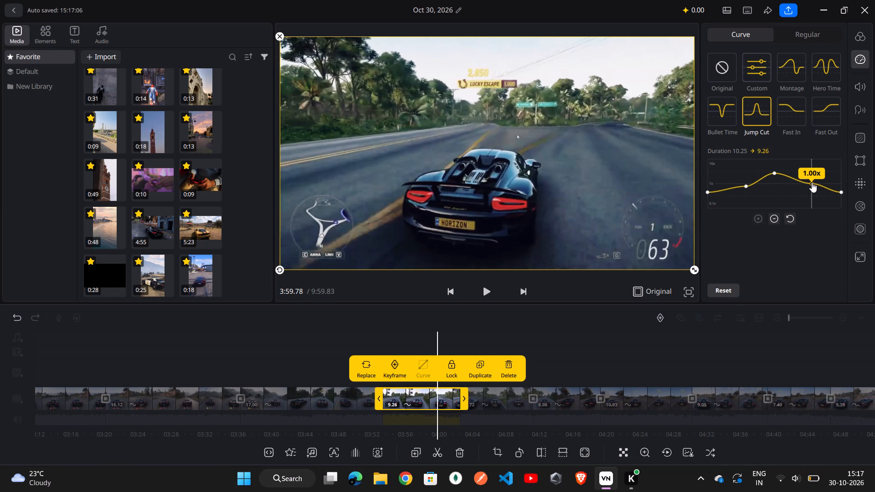
drag(812, 182, 809, 187)
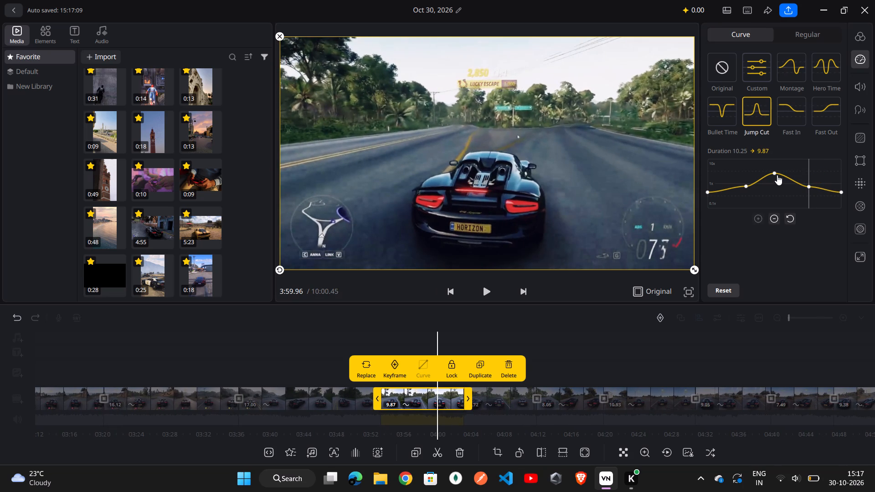
drag(774, 172, 779, 177)
click(779, 177)
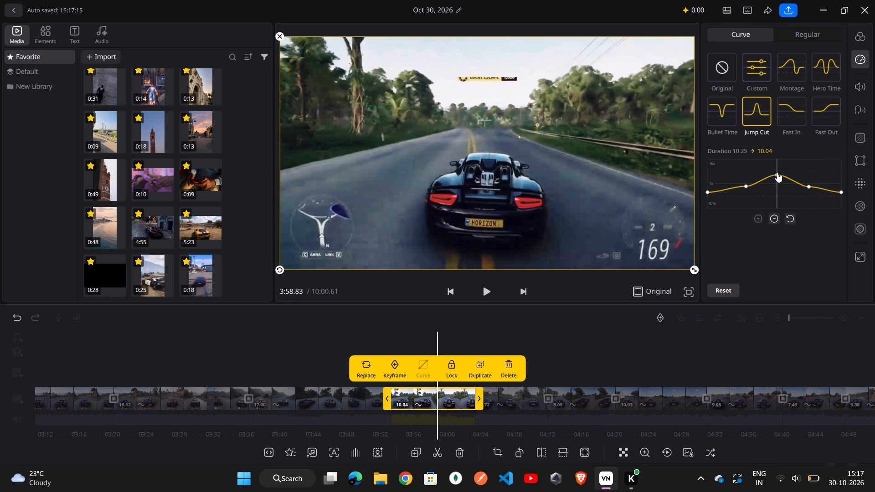
Apply Jump Cut to the black car clip between about 3:36 and 3:53, moving both low points outward and up for a duration of 21.27 s.
scroll(583, 319, right, 2)
click(358, 401)
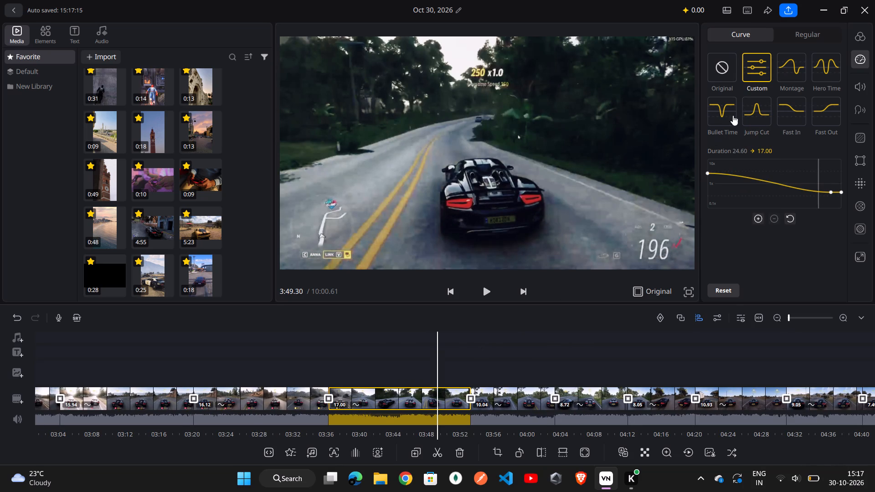
click(753, 108)
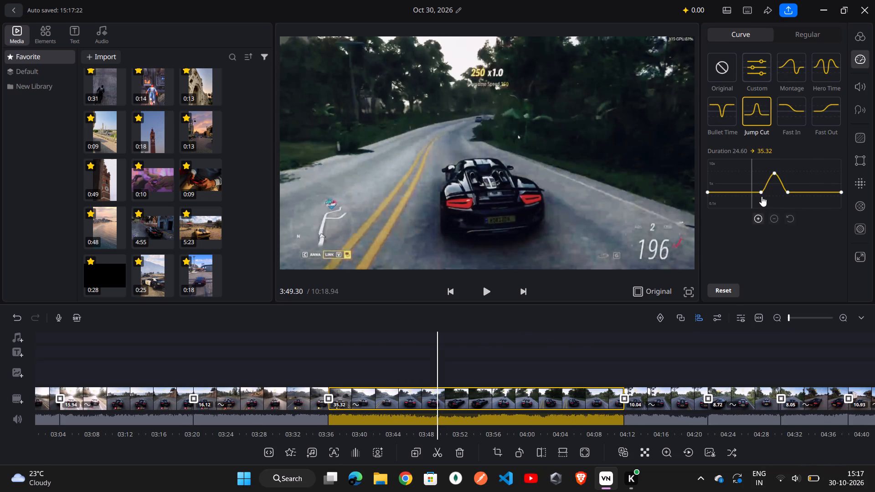
drag(762, 195, 746, 187)
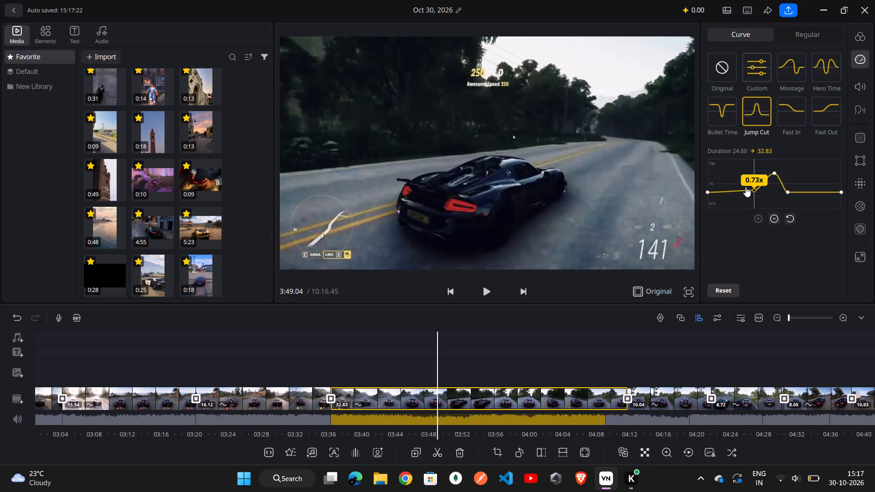
drag(746, 187, 744, 185)
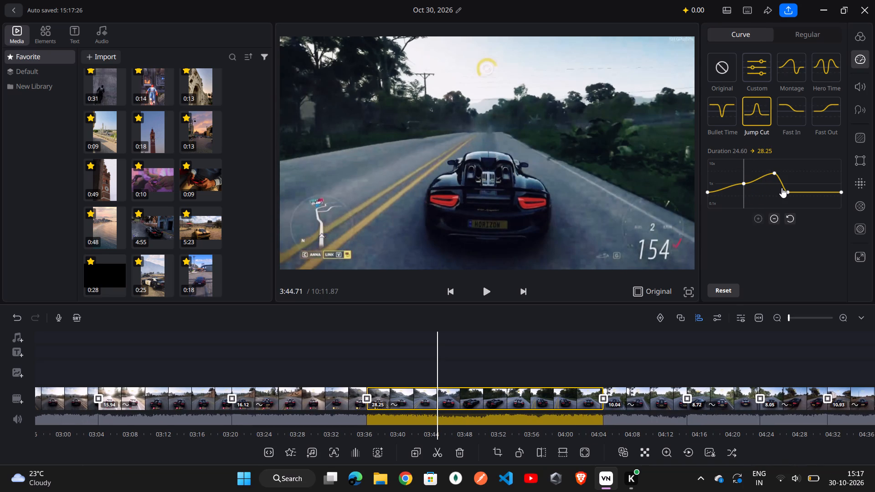
drag(788, 191, 802, 183)
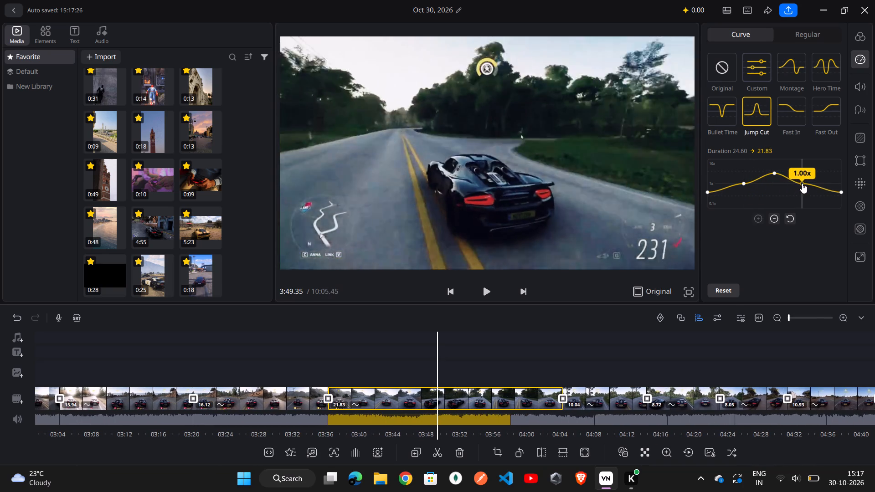
drag(802, 183, 805, 183)
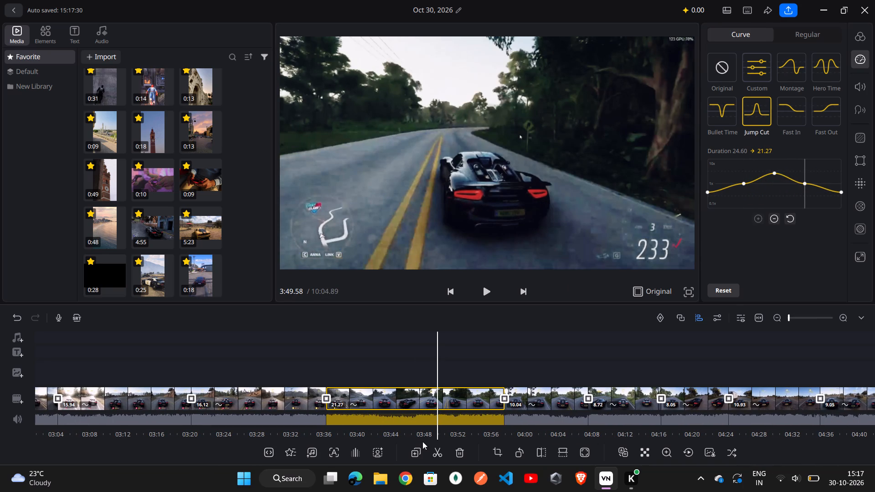
Apply Jump Cut to the black car clip between about 3:20 and 3:36, spreading and raising both low points for a duration of 14.93 s.
scroll(413, 401, right, 1)
double_click(335, 403)
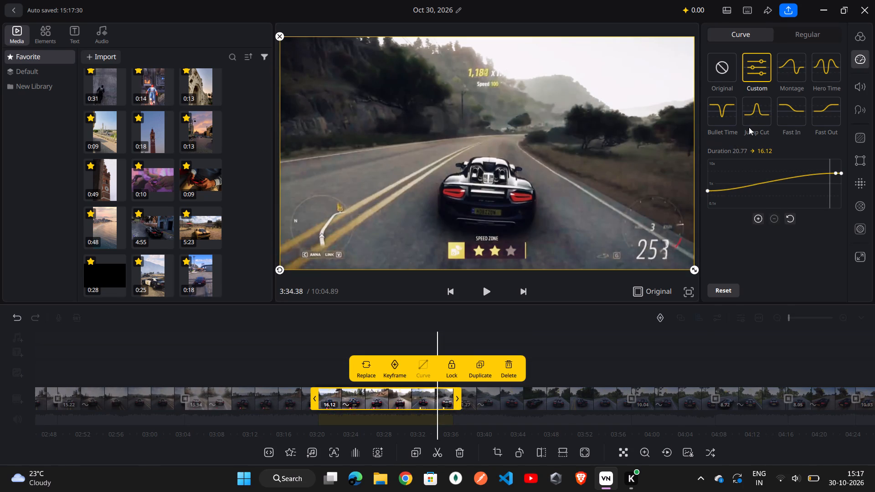
click(760, 118)
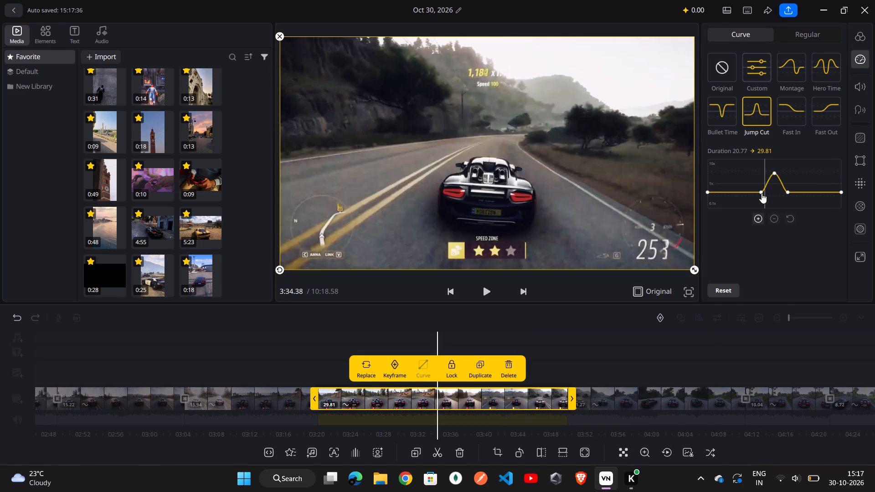
drag(762, 192, 750, 189)
drag(750, 189, 745, 187)
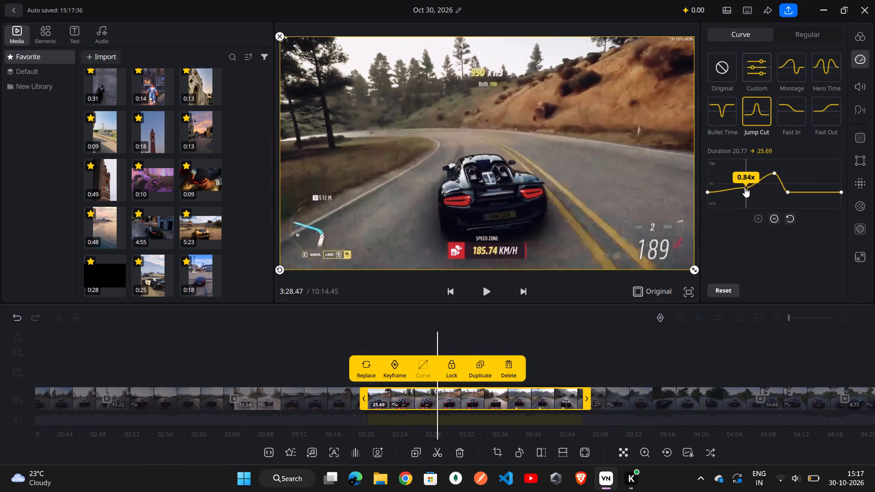
drag(745, 187, 742, 186)
click(742, 186)
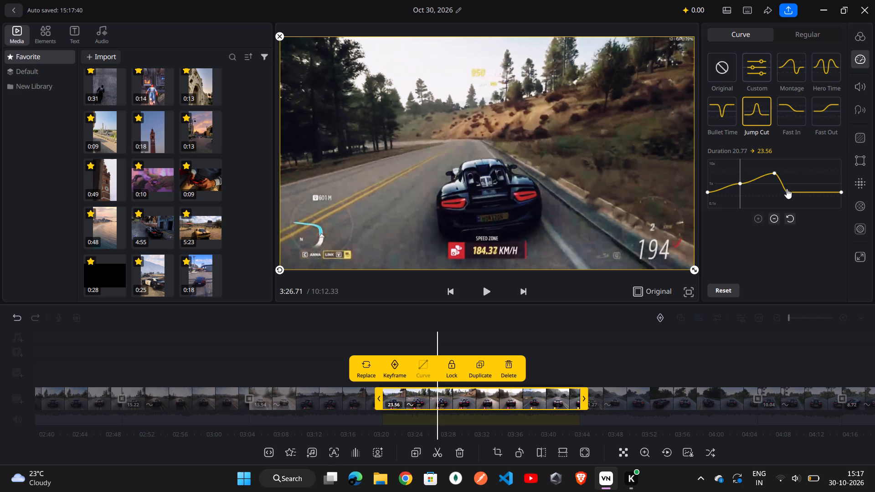
drag(786, 188, 790, 192)
drag(788, 190, 816, 181)
Apply Jump Cut to the black car clip between about 3:04 and 3:20, spreading and raising both low points for a duration of 8.32 s.
scroll(584, 358, right, 1)
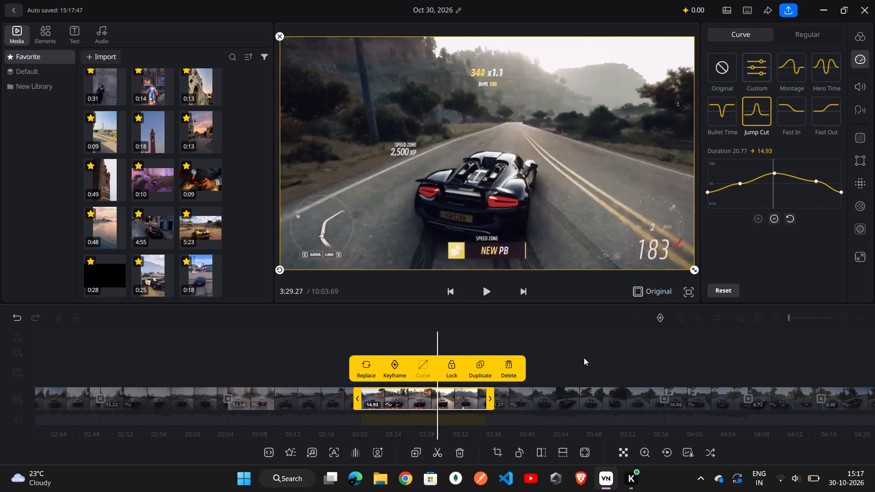
scroll(584, 358, right, 4)
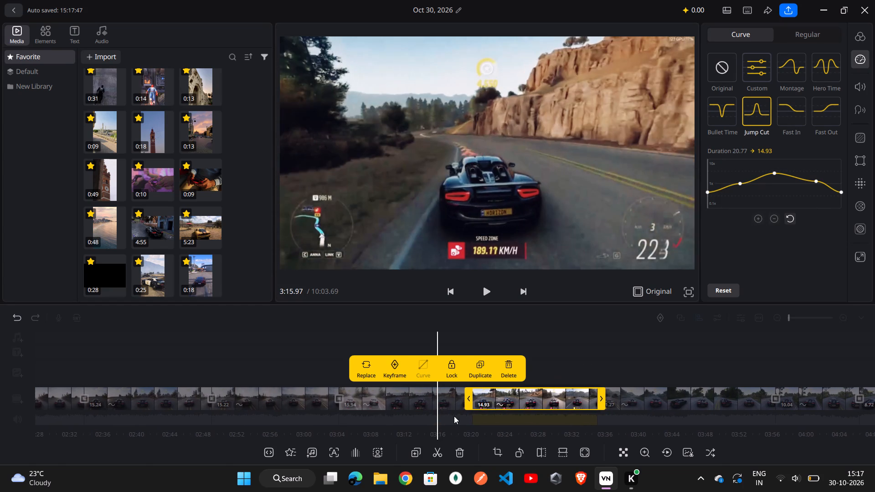
double_click(419, 398)
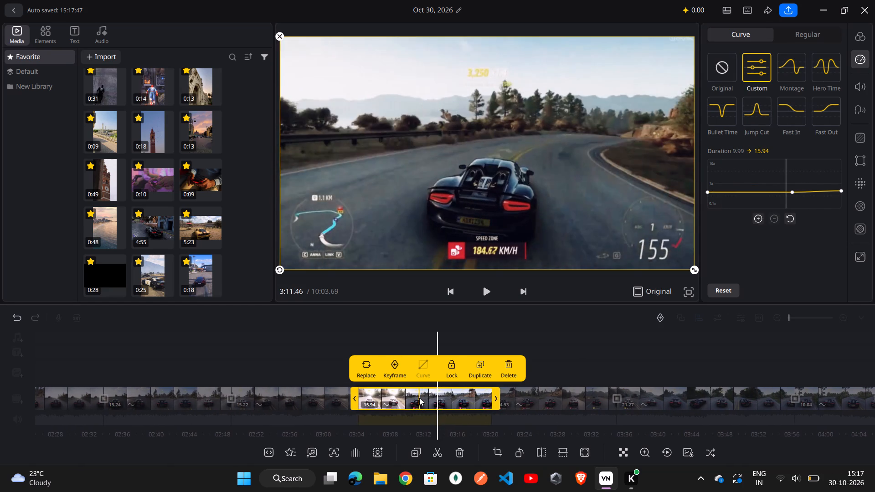
click(754, 104)
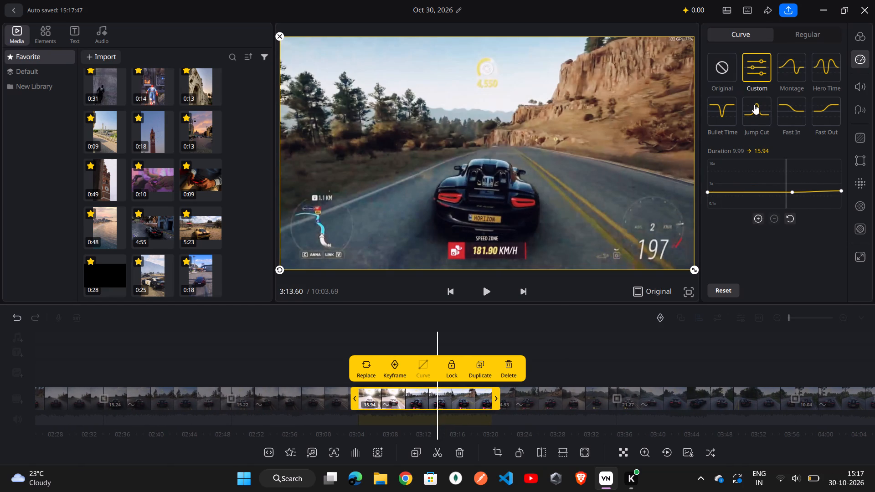
drag(763, 190, 745, 184)
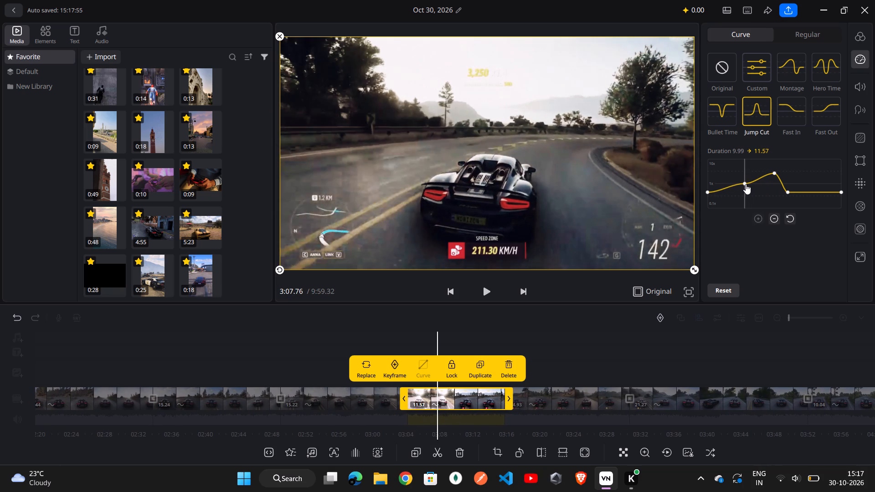
drag(785, 190, 789, 189)
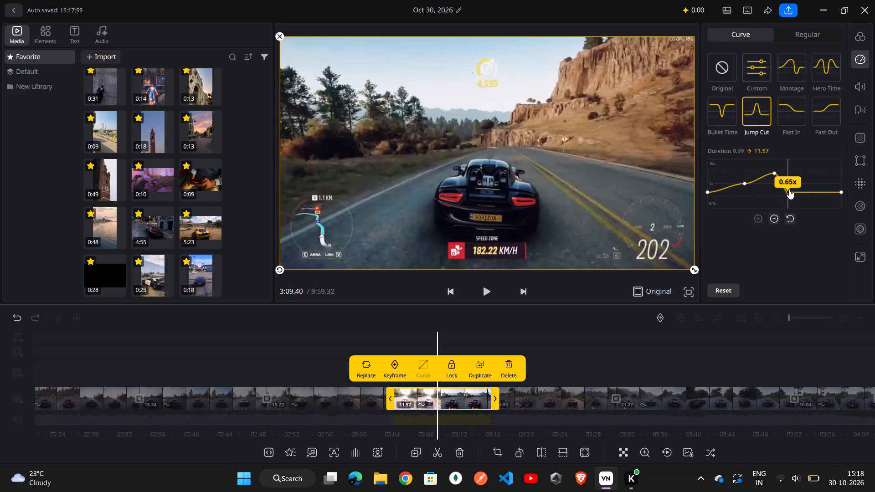
drag(789, 189, 813, 185)
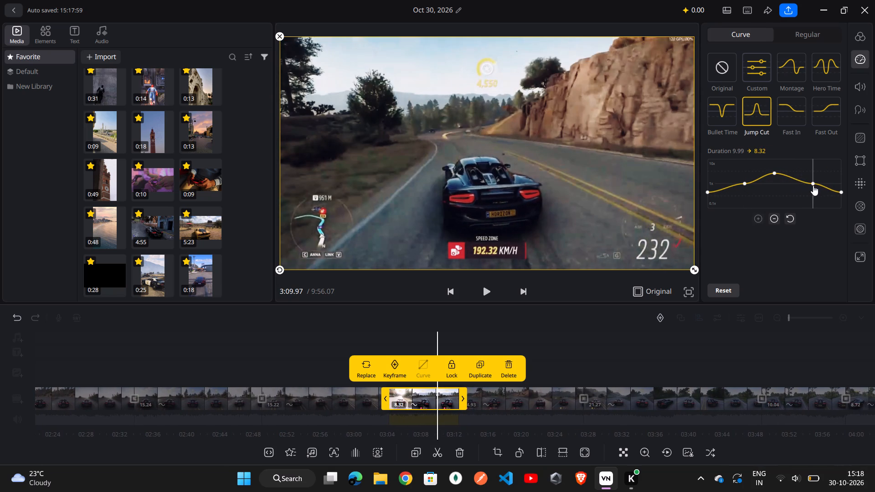
Apply Jump Cut to the black car clip between about 2:49 and 3:04, spreading and raising its low points and lowering the peak, for 9.92 s.
double_click(336, 400)
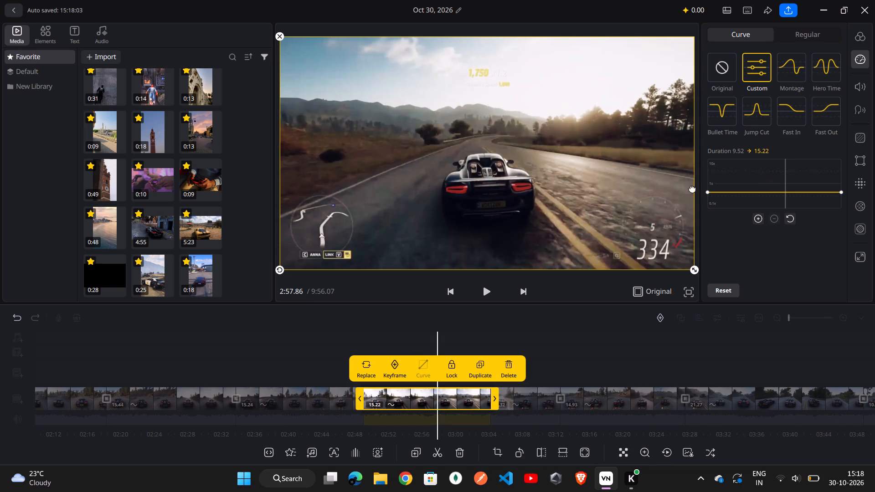
click(753, 115)
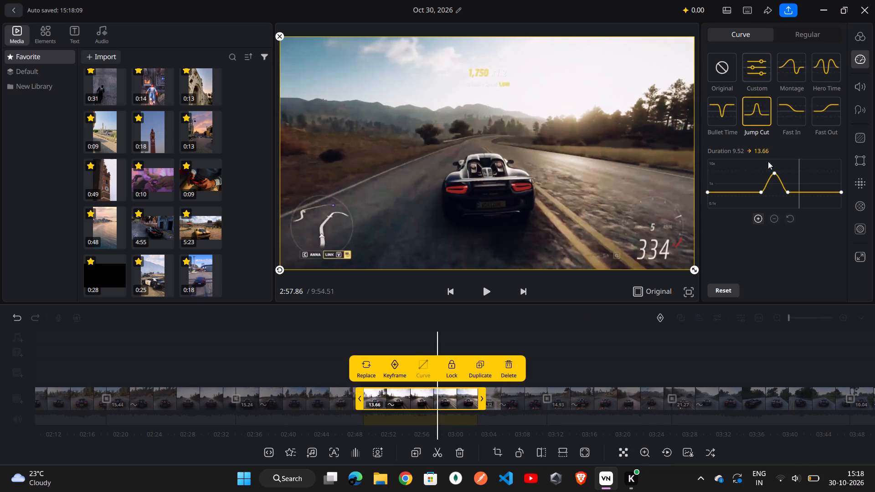
drag(762, 191, 742, 188)
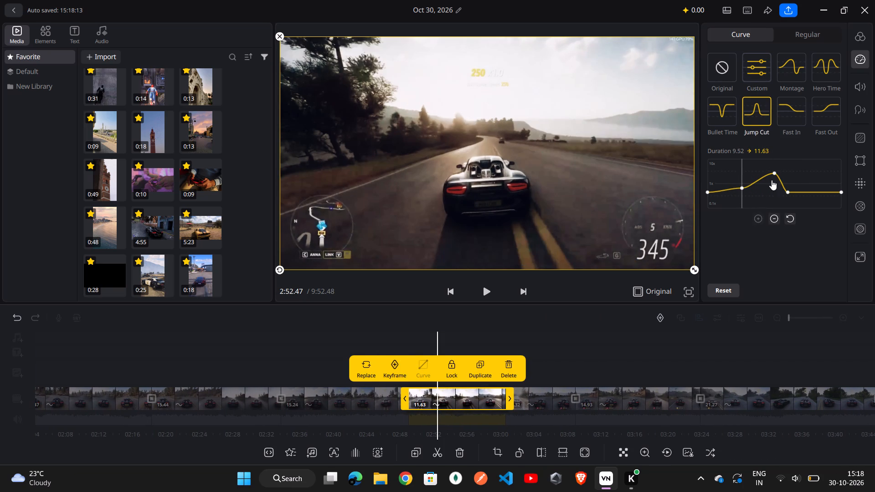
drag(786, 191, 793, 189)
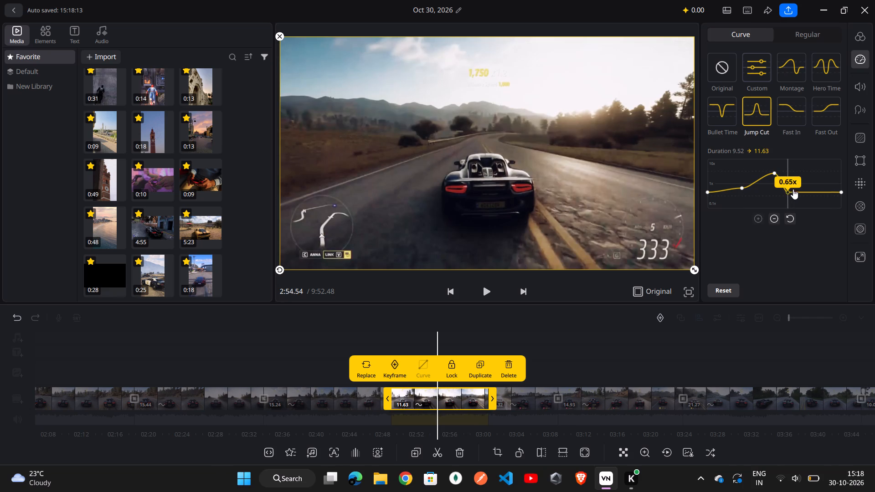
drag(793, 189, 808, 187)
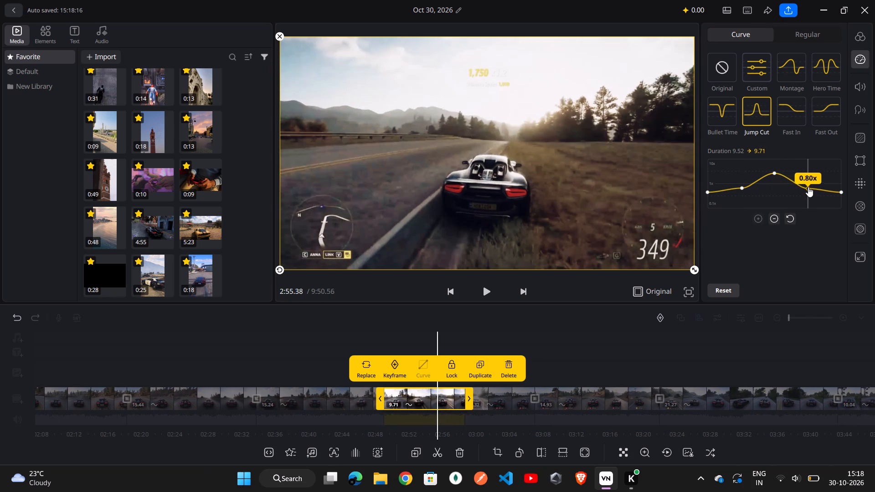
drag(808, 187, 808, 186)
drag(775, 173, 776, 176)
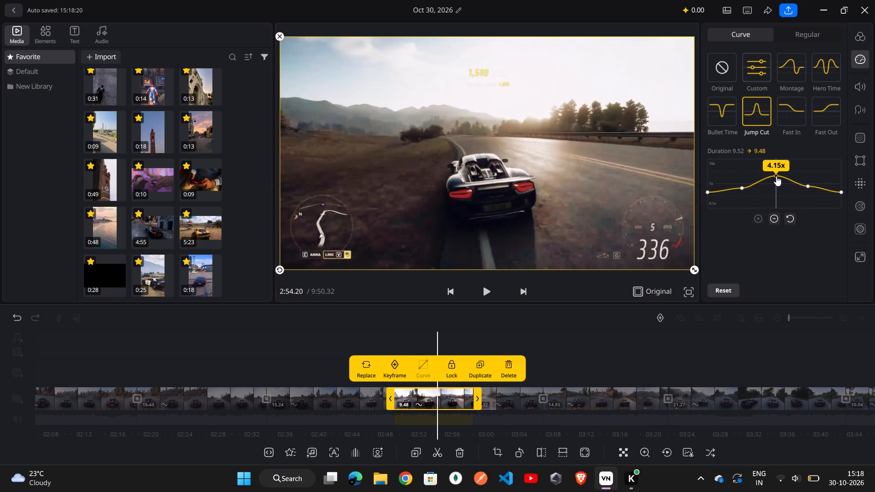
drag(776, 176, 777, 178)
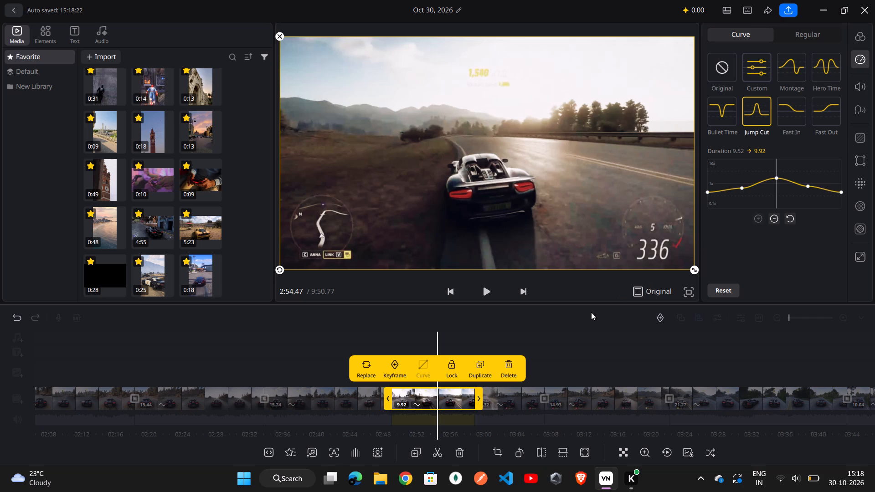
Apply Jump Cut to the black car clip between about 2:34 and 2:49, spreading and slightly raising both low points for a duration of 9.24 s.
scroll(550, 338, right, 2)
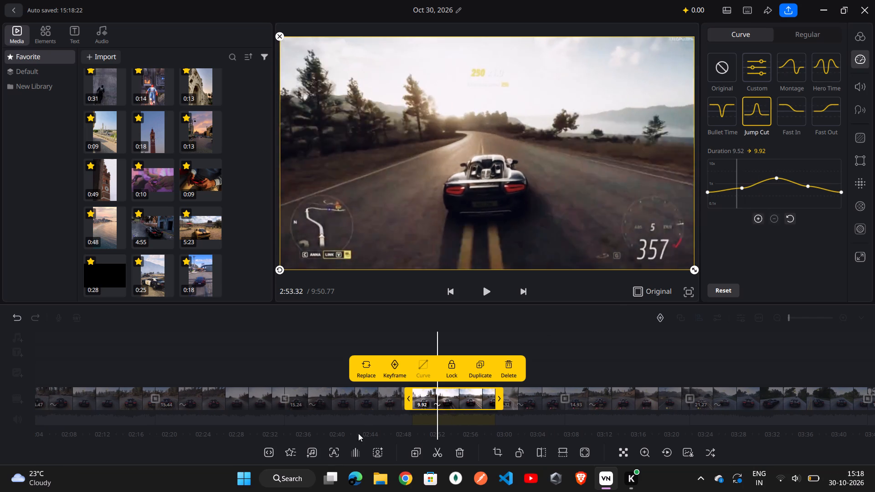
double_click(354, 402)
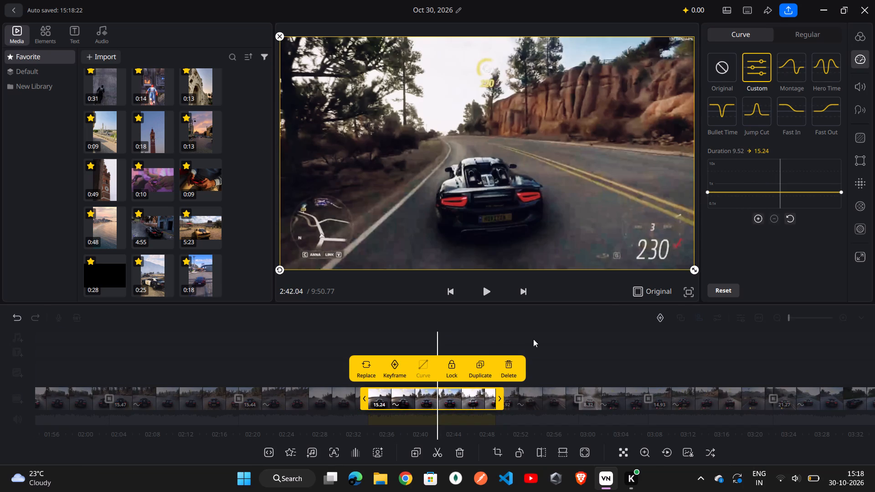
click(753, 108)
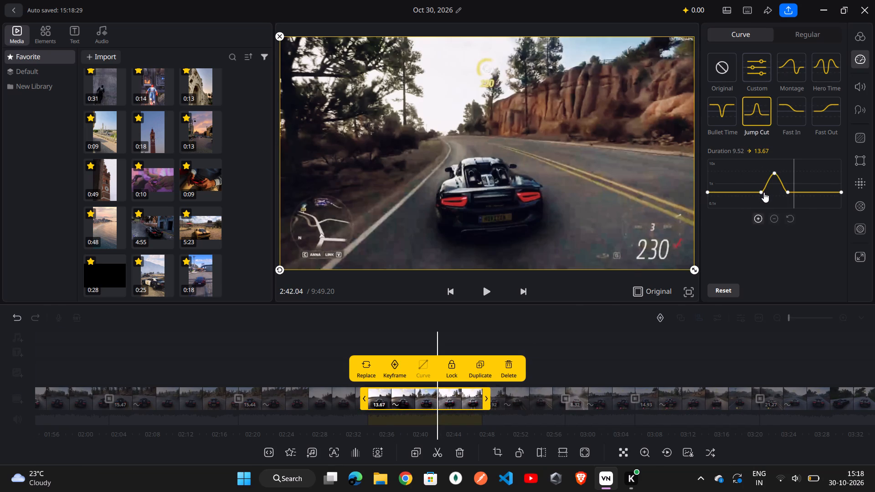
drag(764, 192, 747, 187)
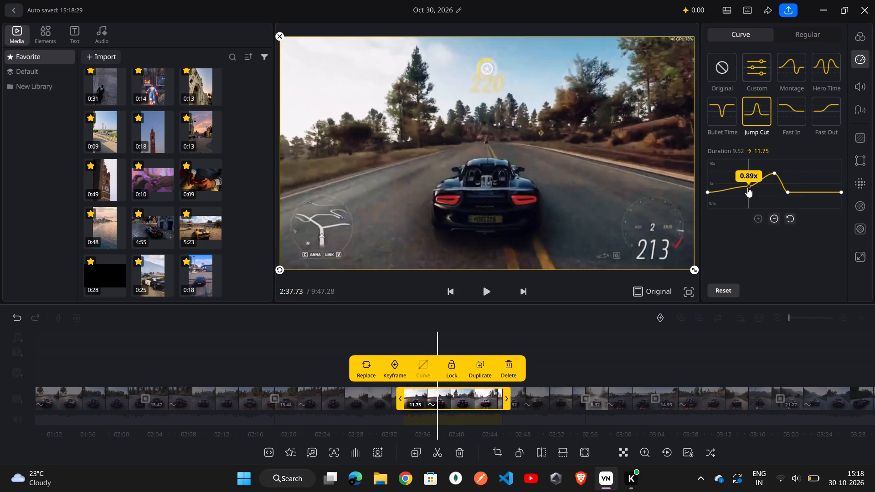
drag(747, 187, 746, 187)
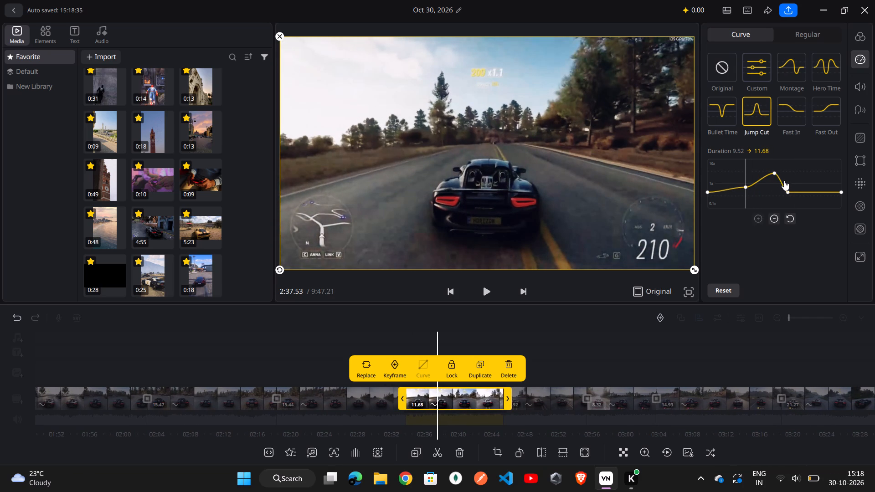
drag(788, 190, 809, 184)
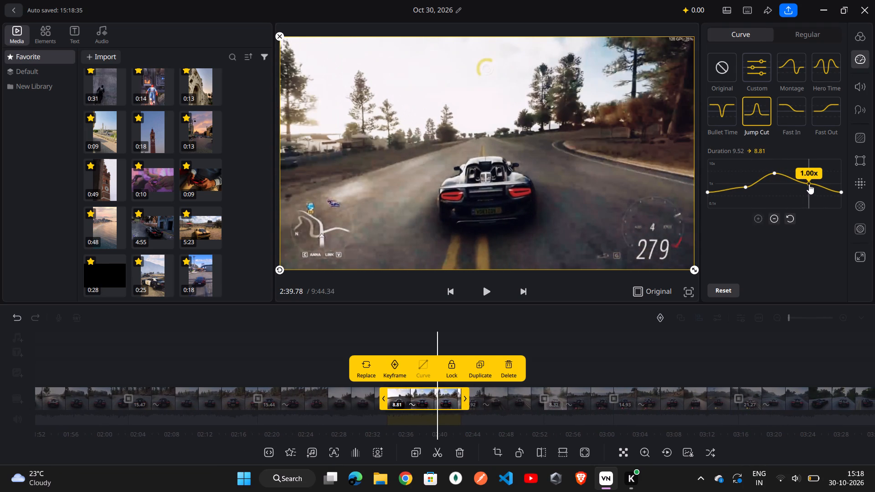
drag(809, 184, 813, 180)
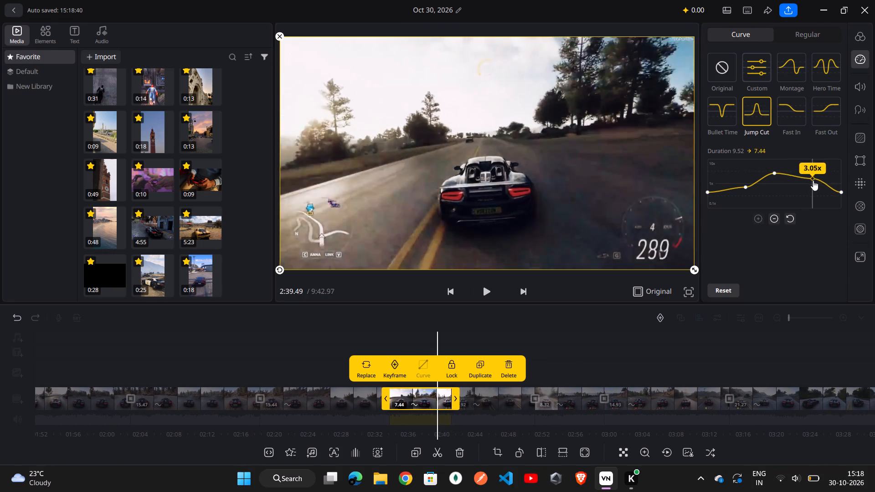
drag(813, 180, 814, 191)
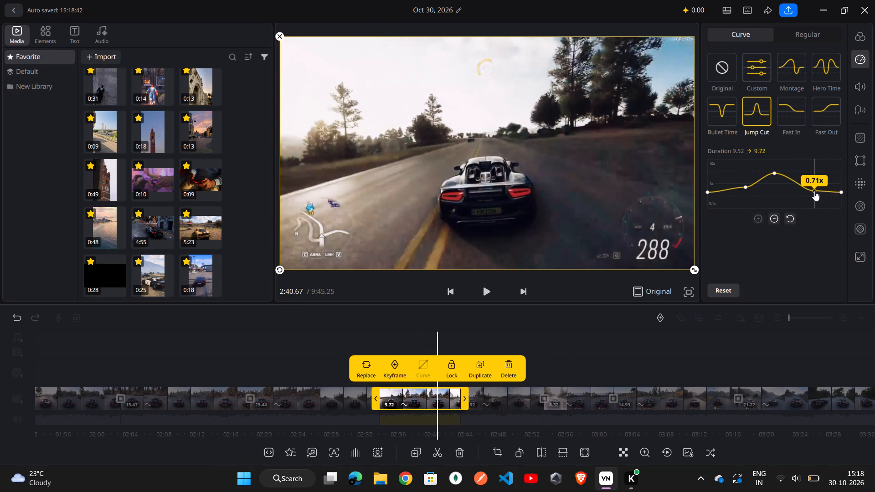
drag(814, 191, 814, 188)
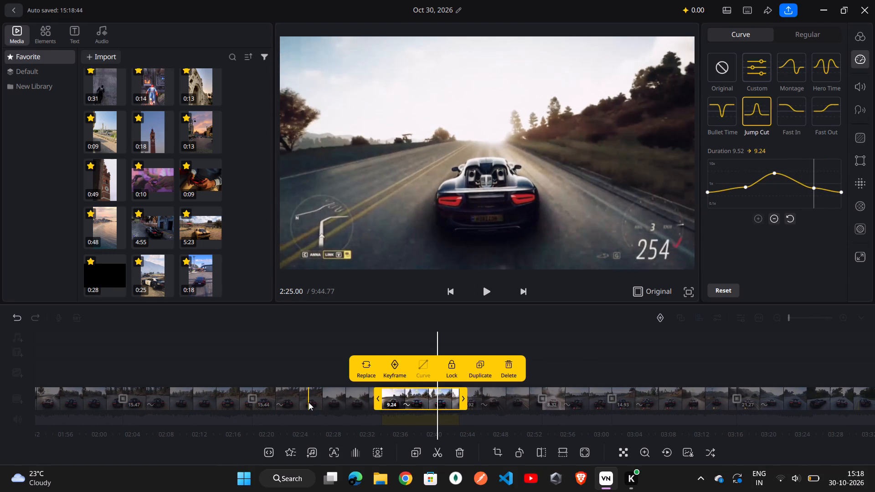
Apply Jump Cut to the black car clip between about 2:18 and 2:34, spreading and raising both low points for a duration of 8.87 s.
double_click(309, 402)
double_click(309, 402)
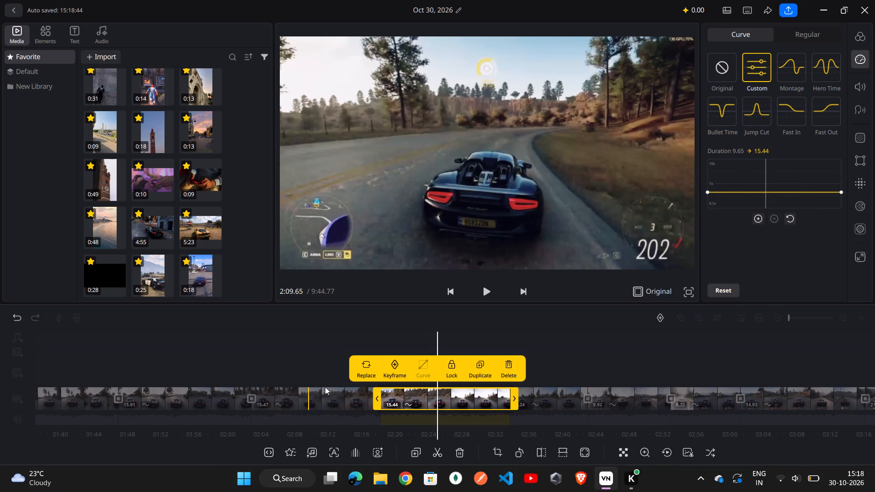
click(753, 114)
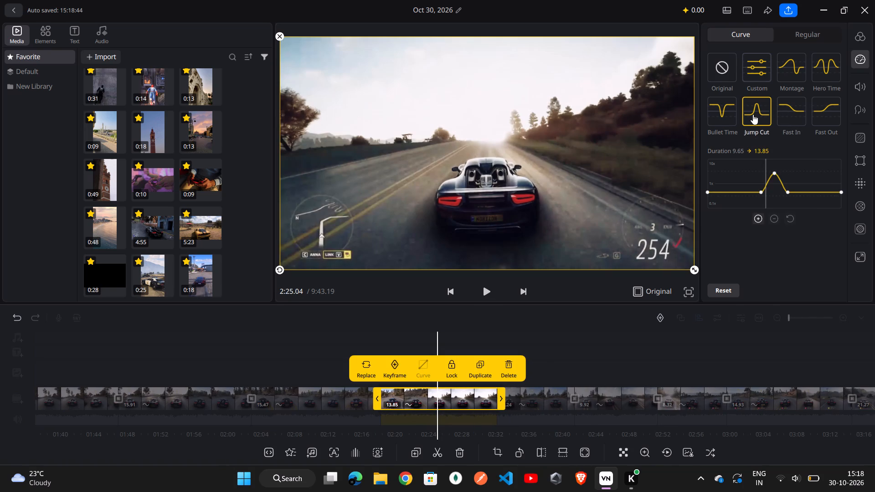
drag(761, 191, 741, 183)
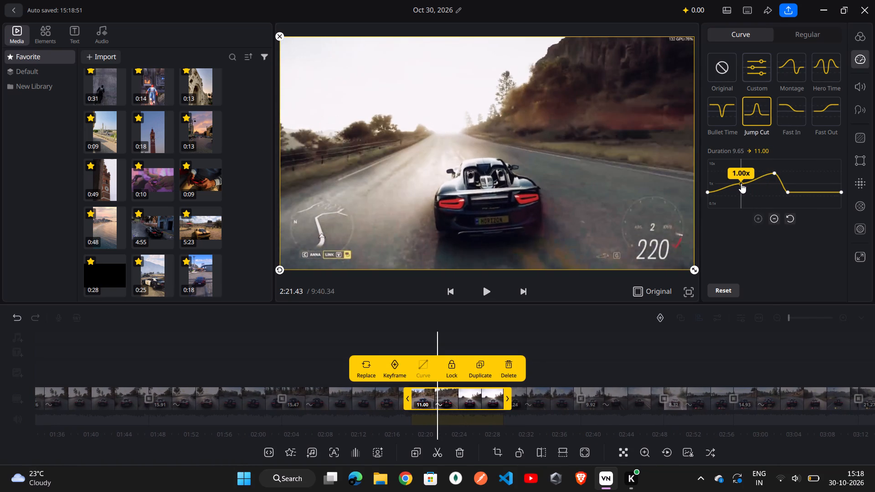
drag(741, 183, 746, 188)
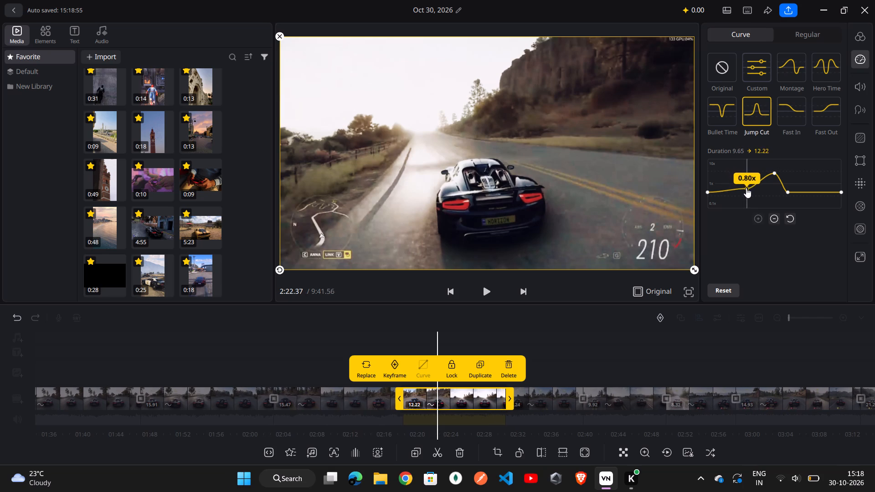
drag(746, 188, 742, 184)
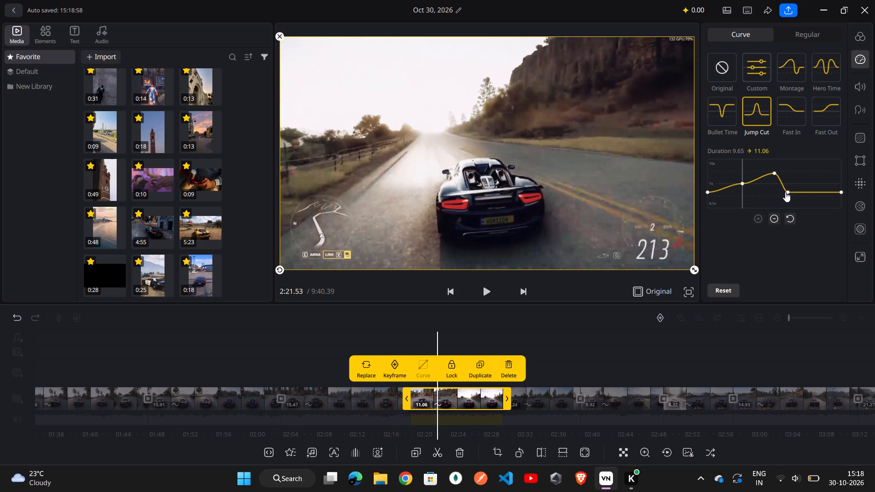
drag(786, 190, 797, 191)
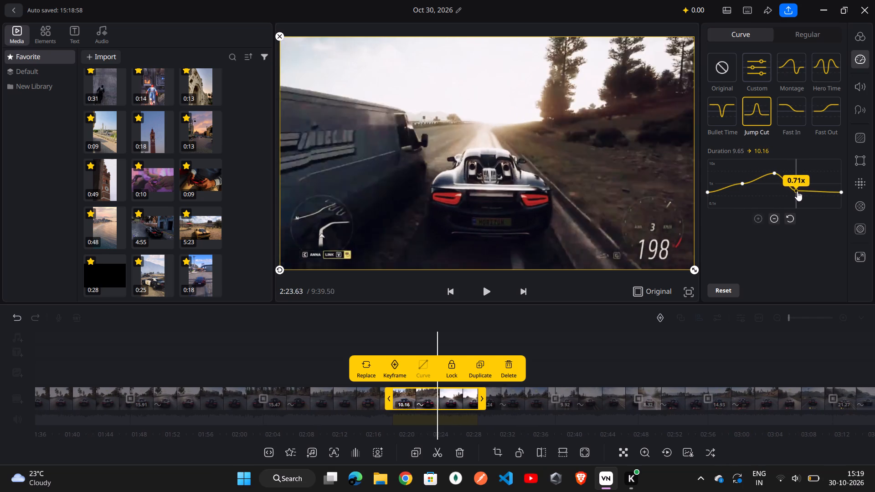
drag(797, 191, 804, 186)
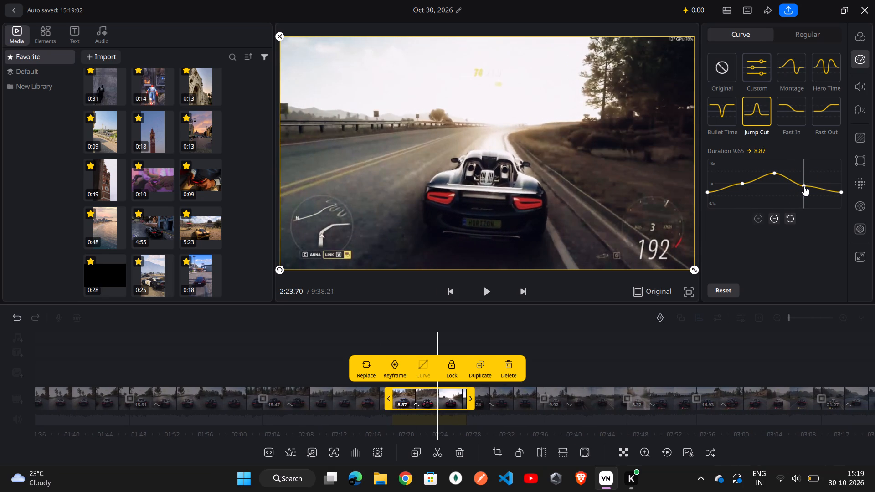
Apply Jump Cut to the black car clip between about 2:03 and 2:18, spreading and raising both low points for a duration of 8.59 s.
double_click(316, 400)
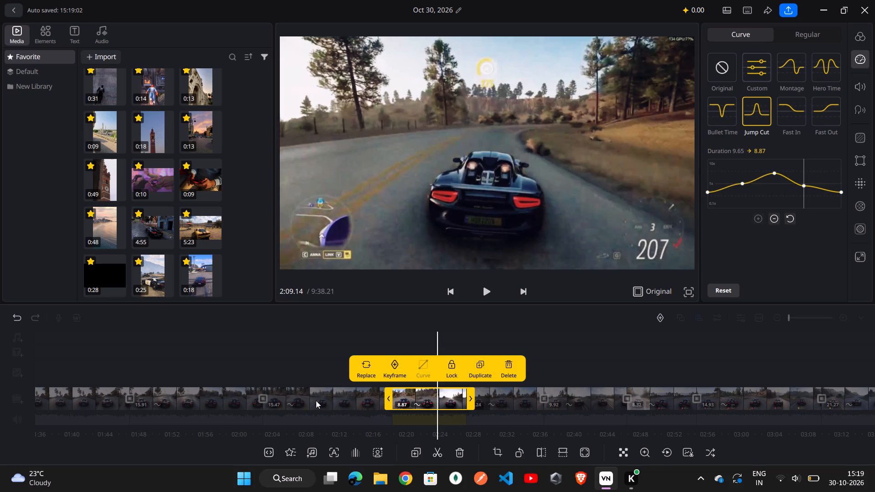
click(767, 113)
drag(762, 193, 744, 184)
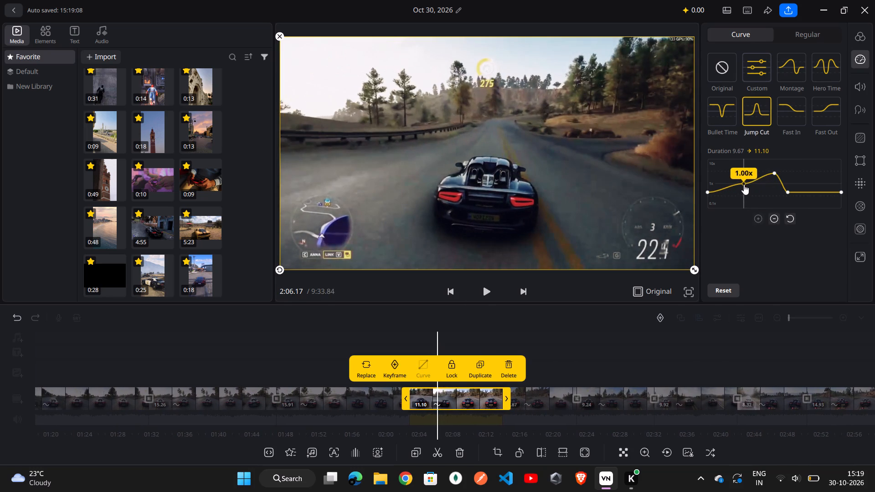
drag(744, 184, 743, 184)
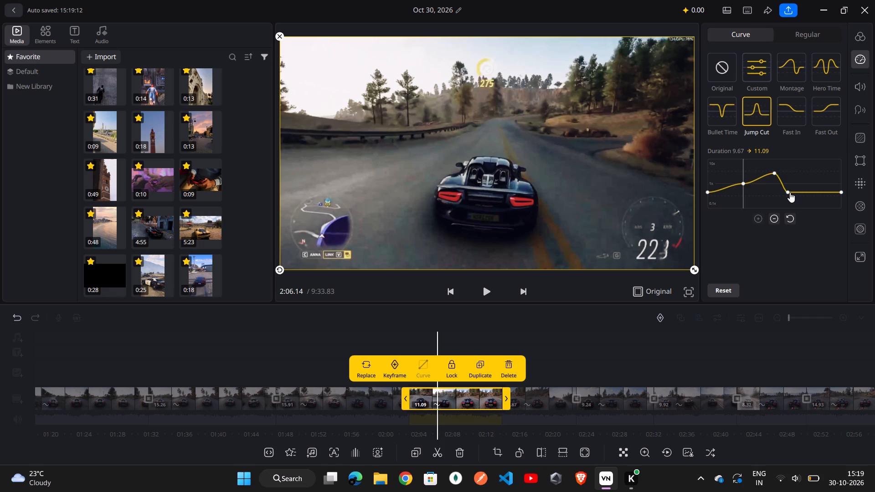
drag(790, 192, 810, 187)
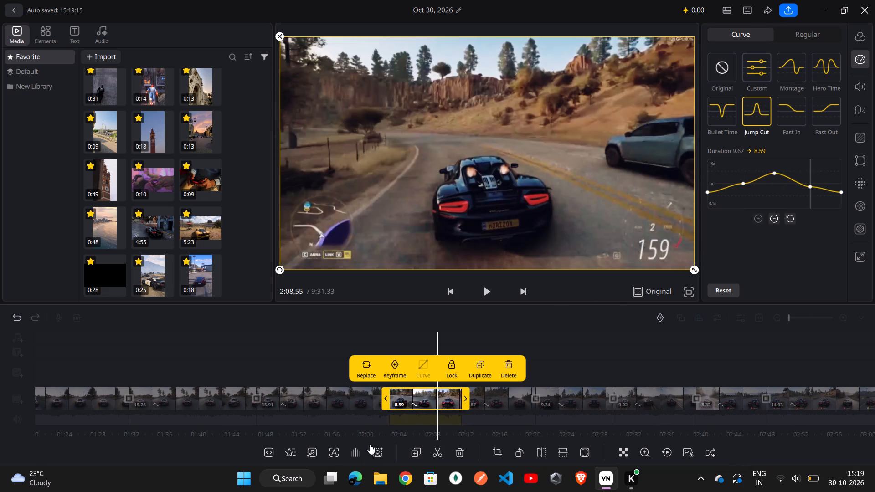
Apply Jump Cut to the black car clip between about 1:47 and 2:03, spreading and raising both low points for a duration of 8.22 s.
double_click(362, 393)
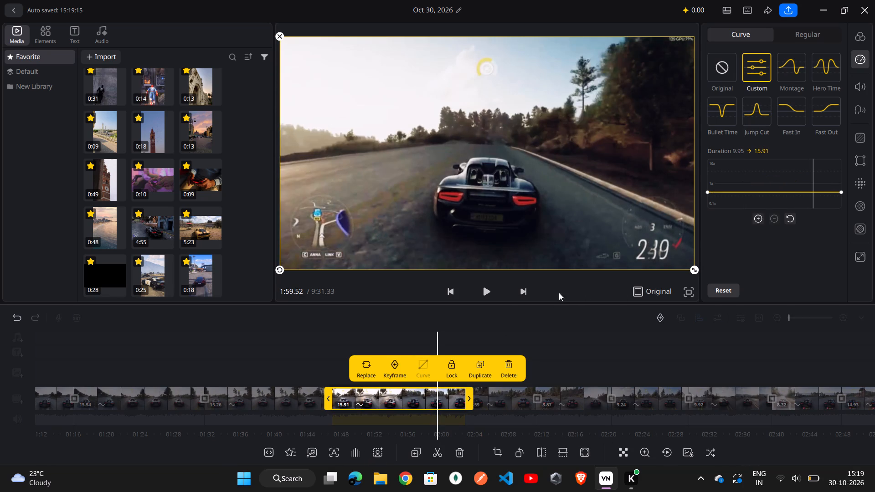
click(751, 114)
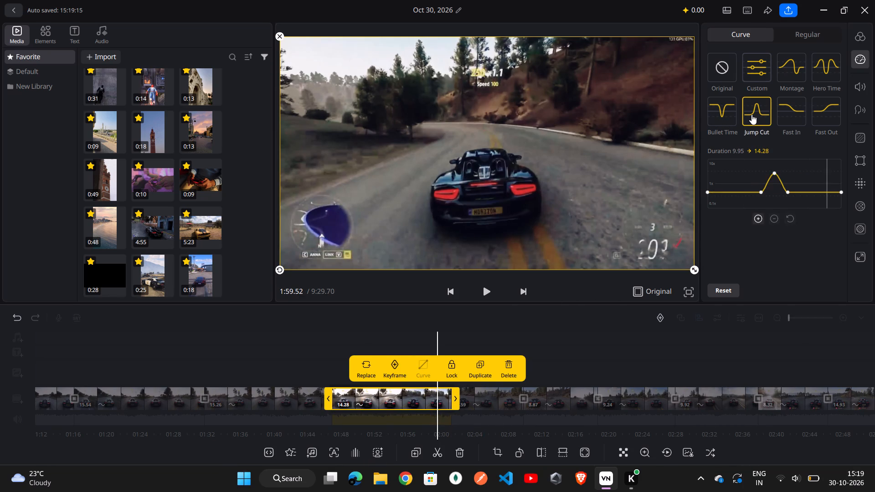
drag(762, 191, 761, 190)
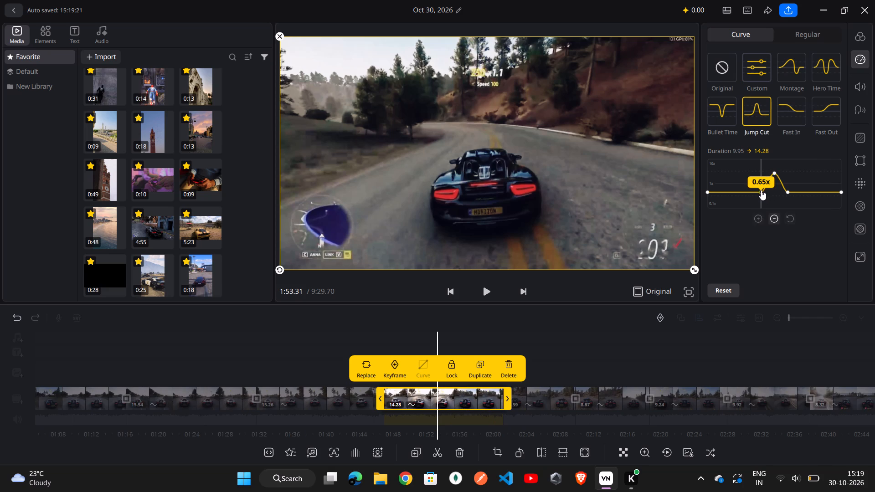
drag(761, 190, 748, 182)
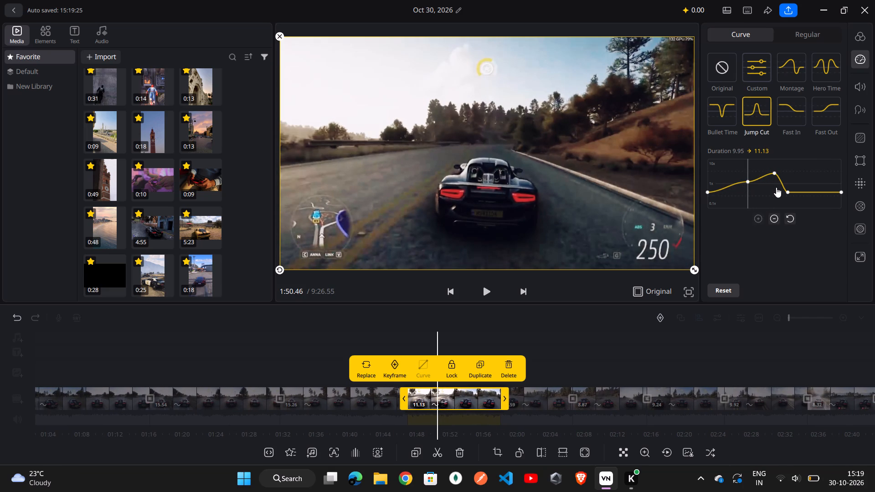
drag(787, 191, 797, 190)
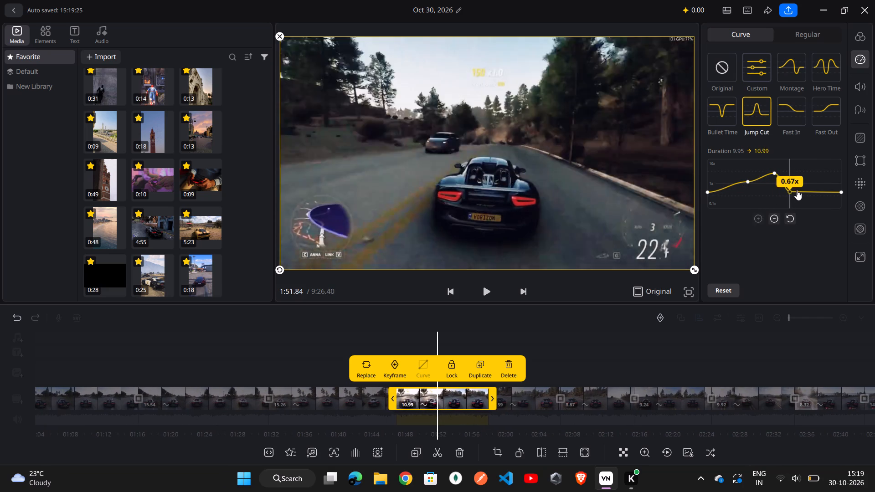
drag(797, 190, 807, 185)
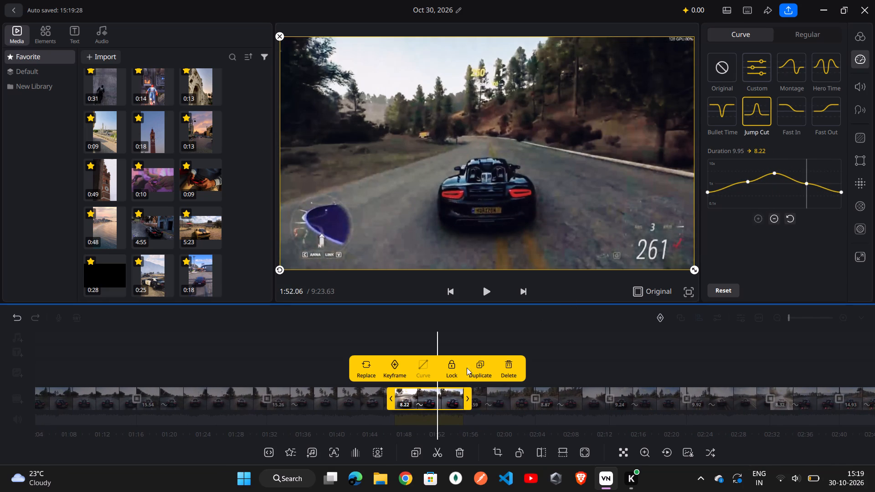
Apply Jump Cut to the black car clip between about 1:32 and 1:47, spreading and raising both low points for a duration of 7.91 s.
double_click(348, 396)
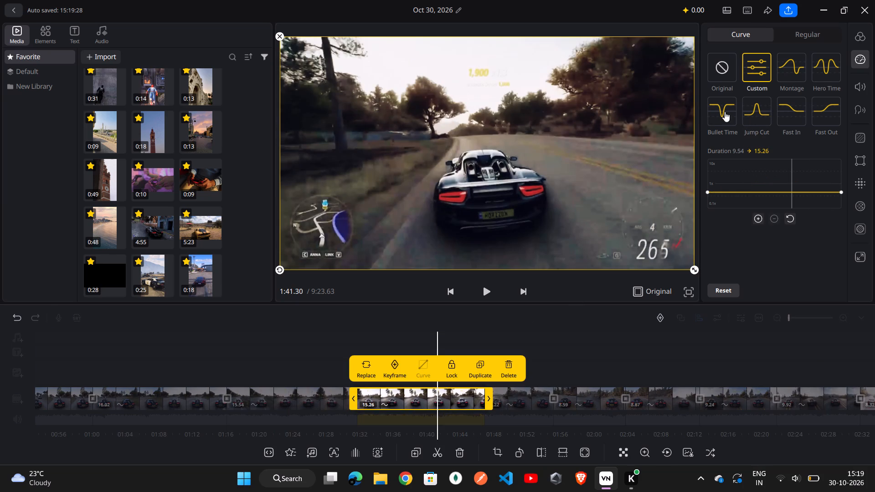
click(749, 114)
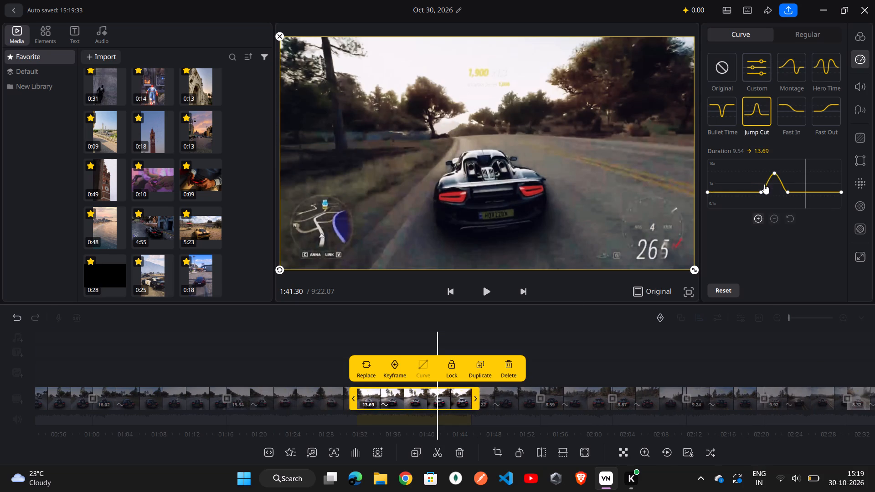
drag(762, 192, 748, 182)
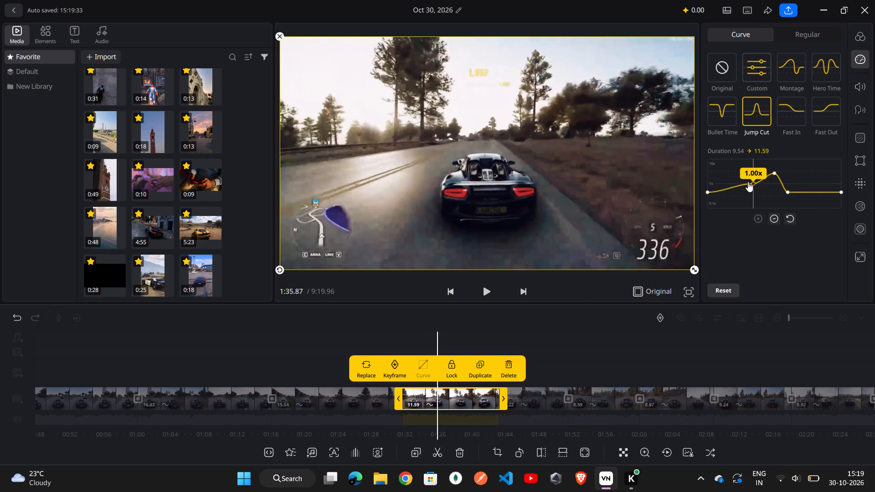
drag(748, 182, 747, 182)
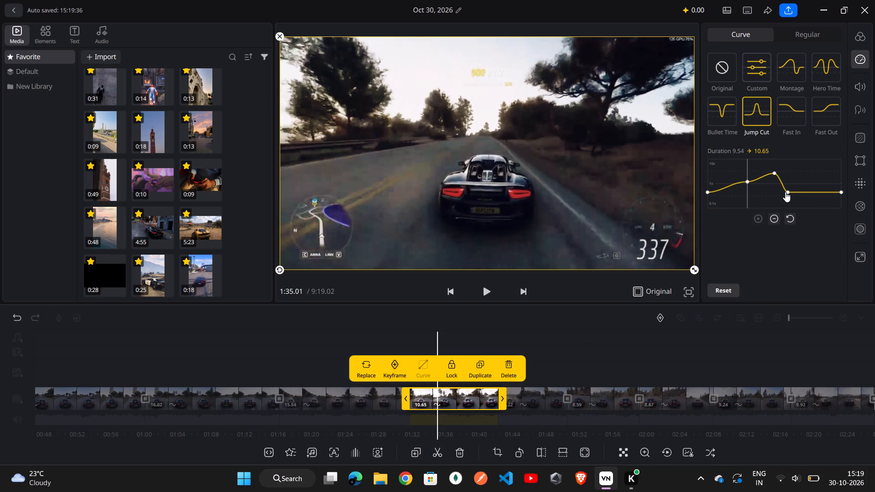
drag(785, 192, 805, 184)
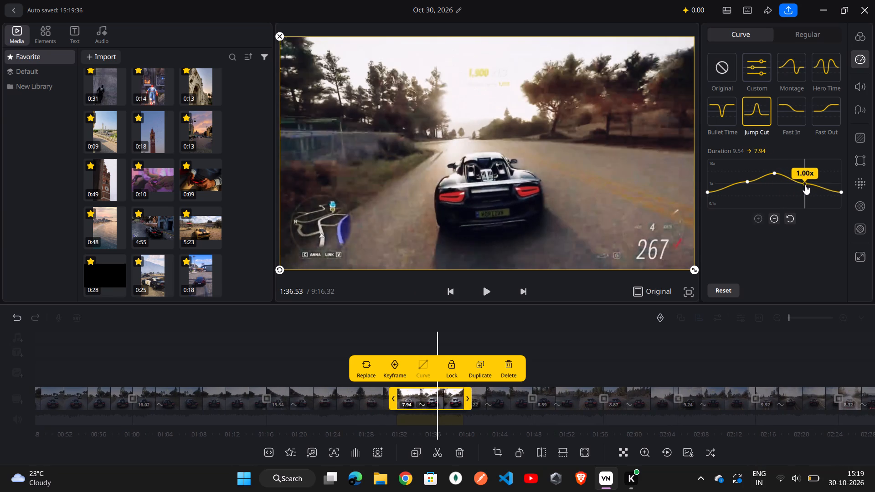
drag(805, 184, 805, 184)
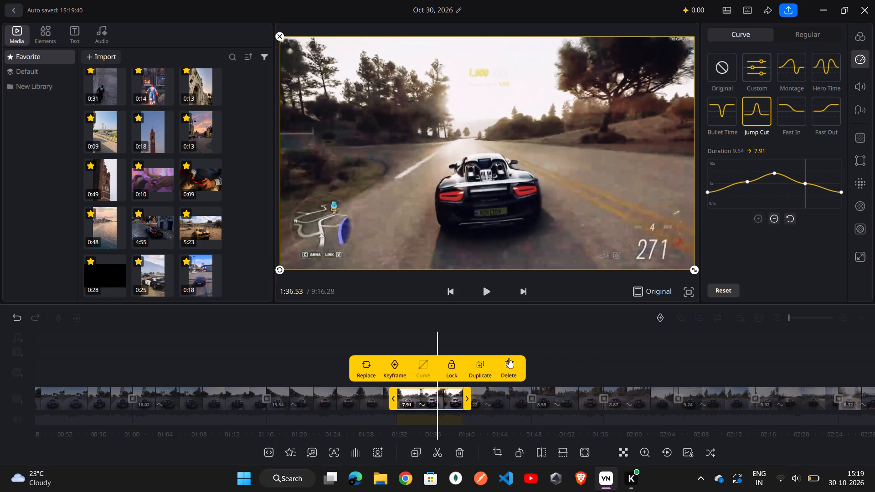
Apply Jump Cut to the black car clip between about 1:16 and 1:32, spreading and raising both low points for a duration of 7.45 s.
double_click(320, 399)
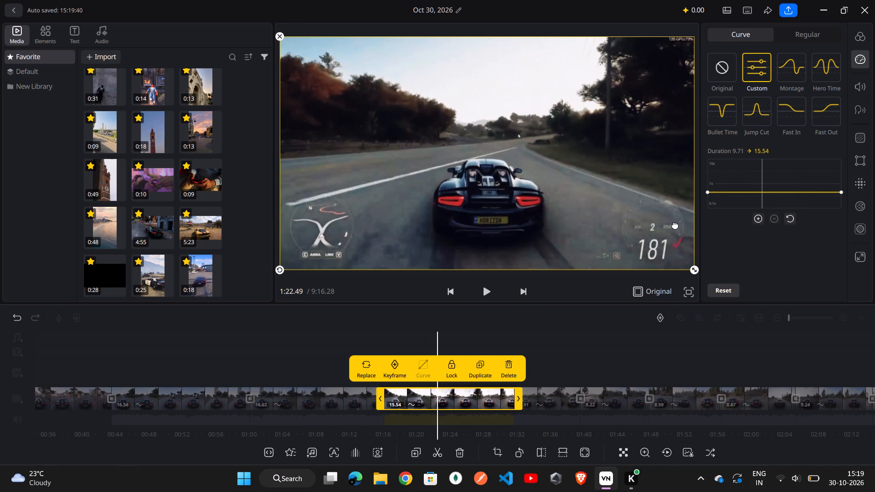
click(751, 113)
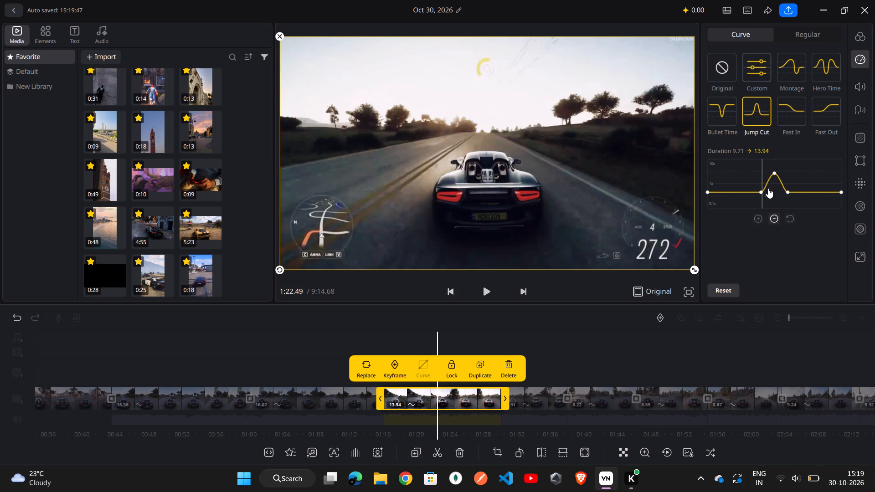
drag(760, 192, 747, 187)
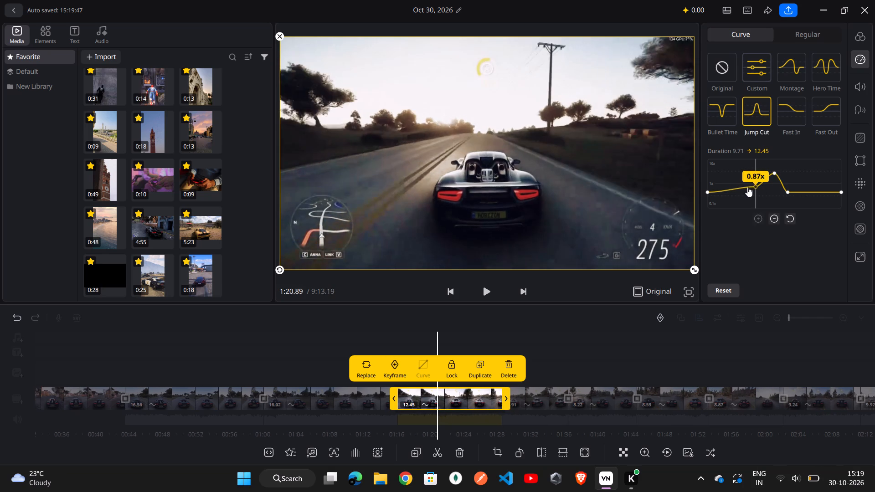
drag(747, 187, 738, 184)
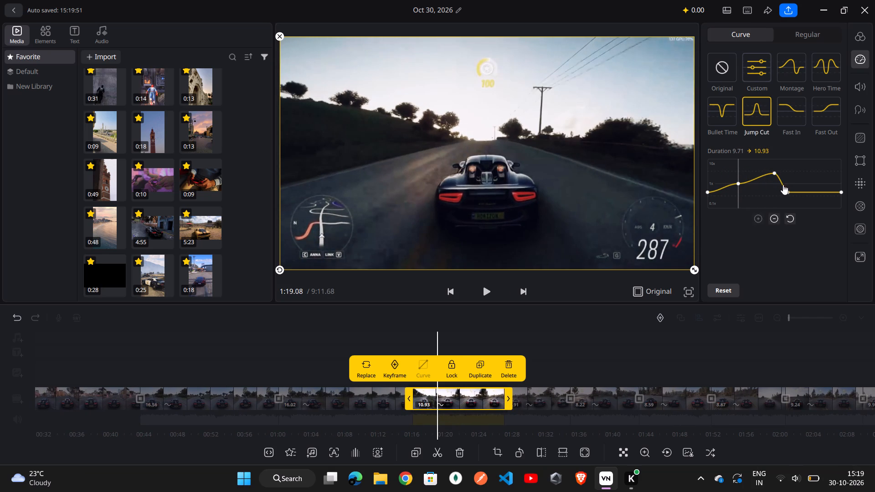
drag(787, 190, 798, 188)
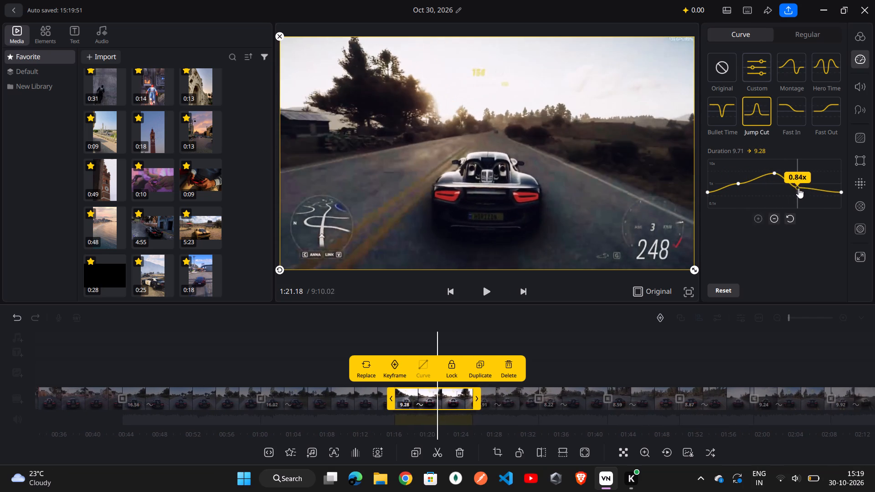
drag(798, 188, 808, 181)
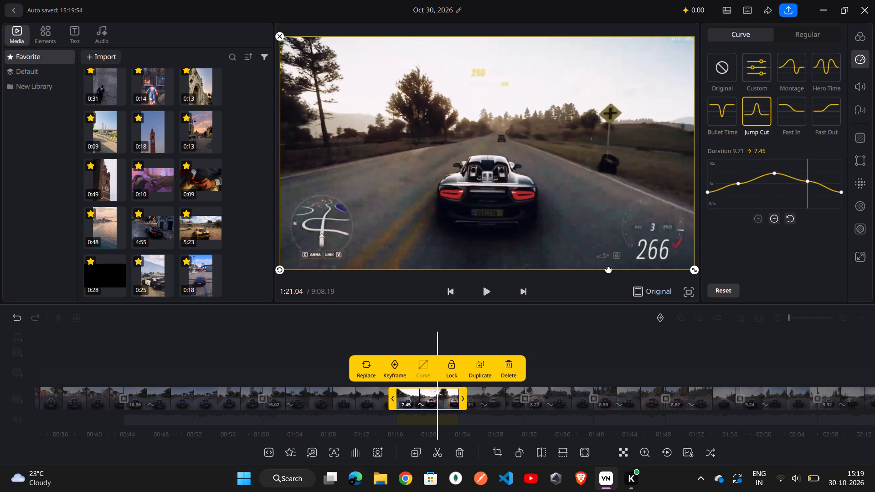
Apply Jump Cut to the black car clip between about 1:00 and 1:16, spreading and raising both low points for a duration of 7.92 s.
double_click(362, 391)
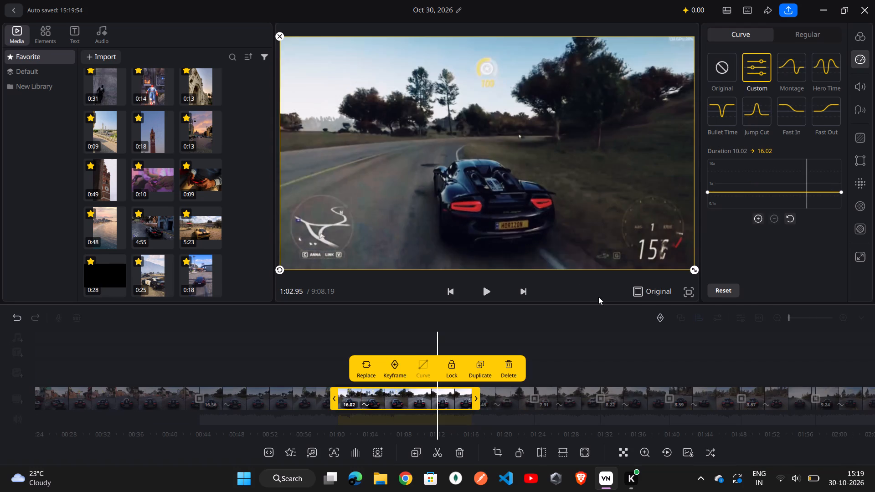
click(759, 103)
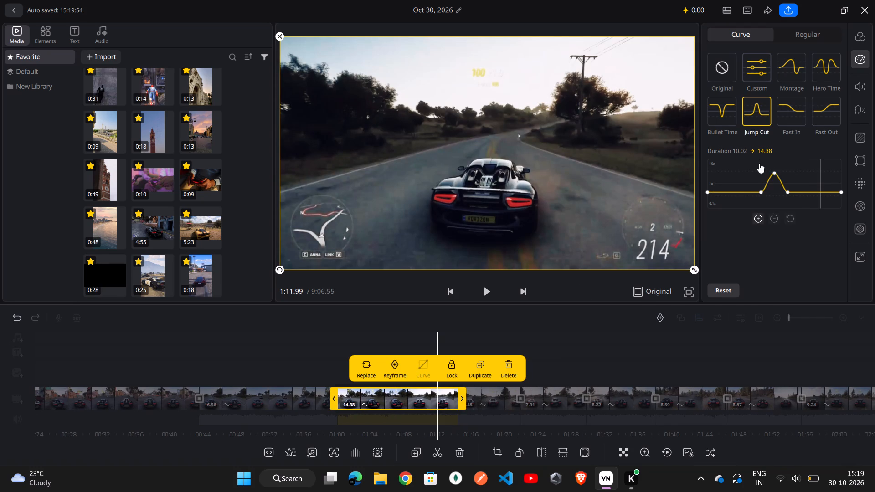
drag(757, 186, 757, 186)
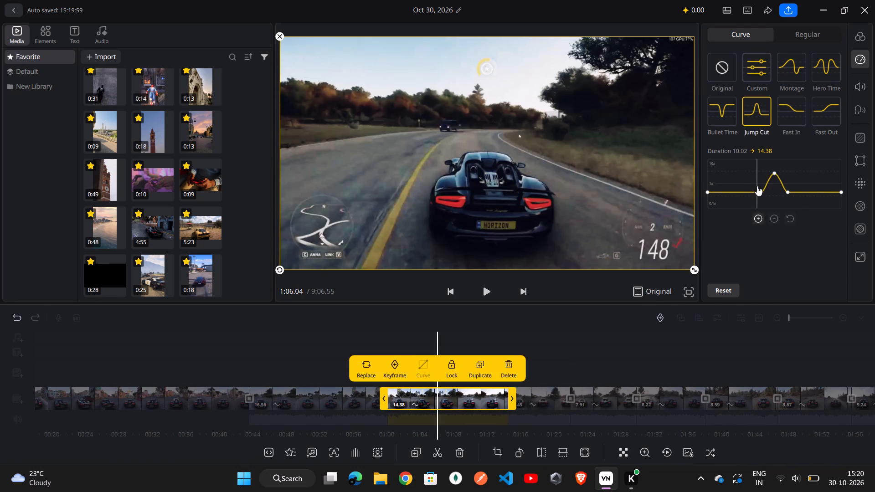
drag(757, 186, 746, 181)
drag(762, 191, 749, 178)
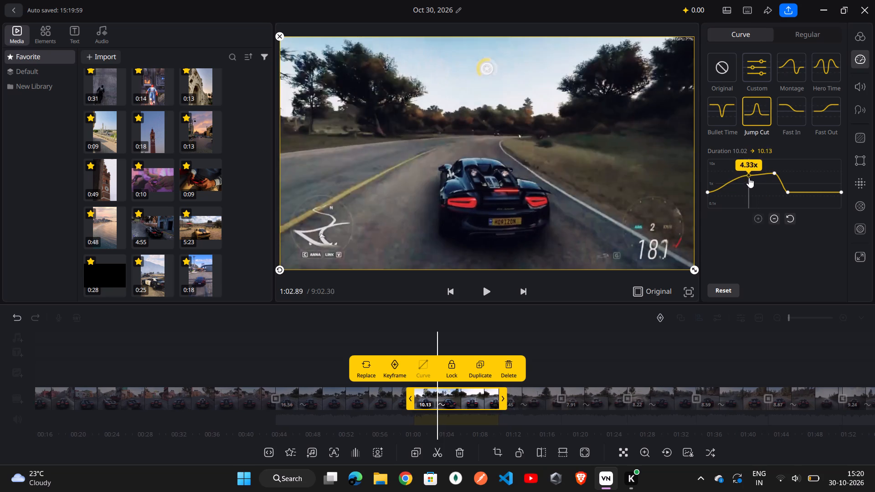
drag(749, 178, 748, 180)
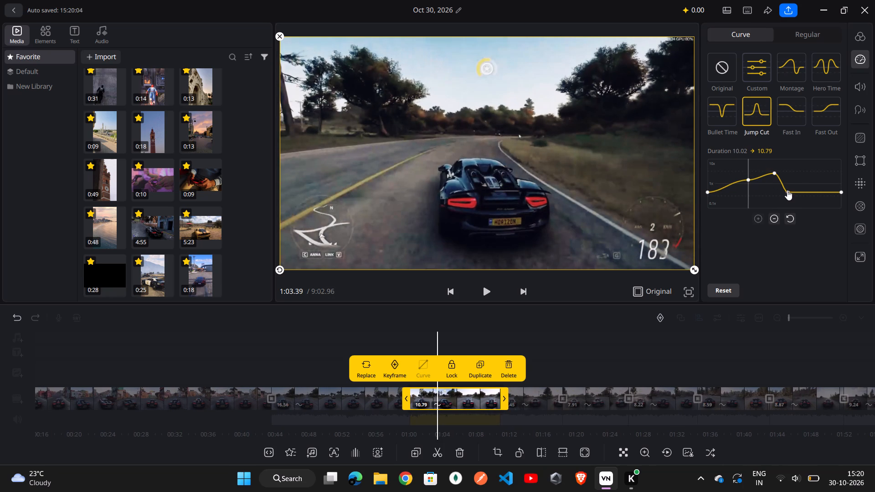
drag(786, 190, 805, 183)
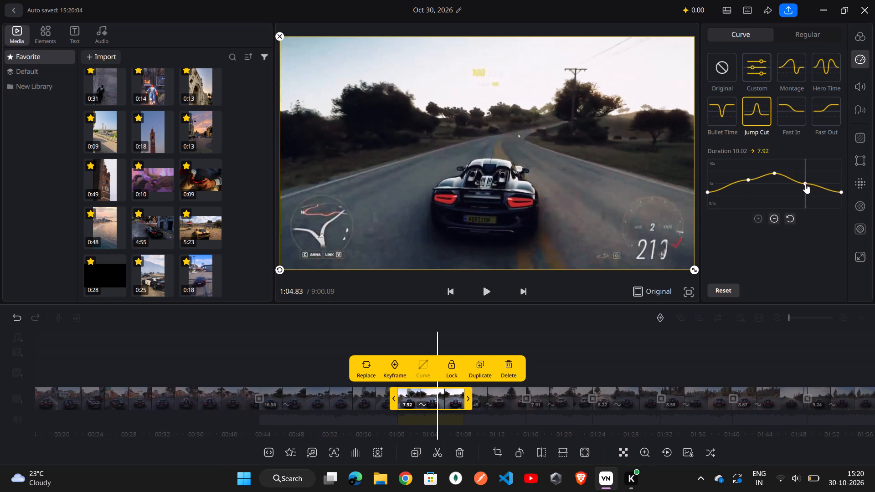
Apply Jump Cut to the black car clip between about 0:44 and 1:00, spreading and raising both low points for a duration of 8.84 s.
double_click(354, 401)
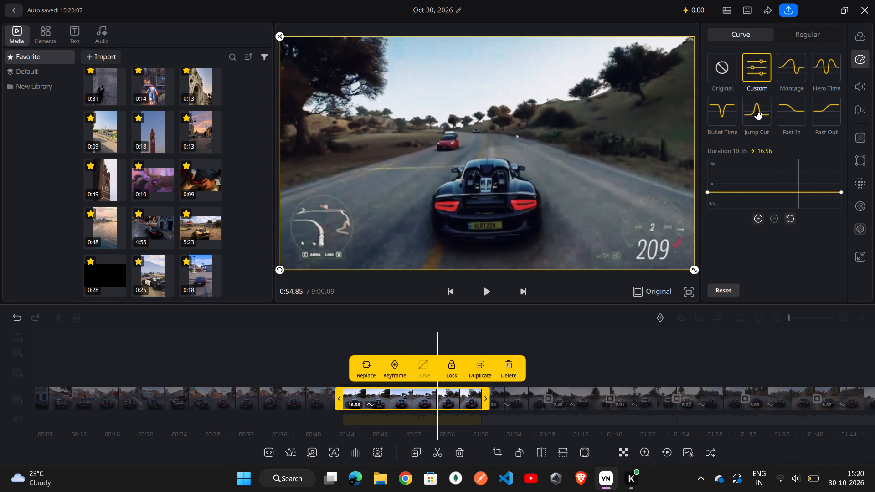
click(757, 110)
drag(763, 189, 761, 185)
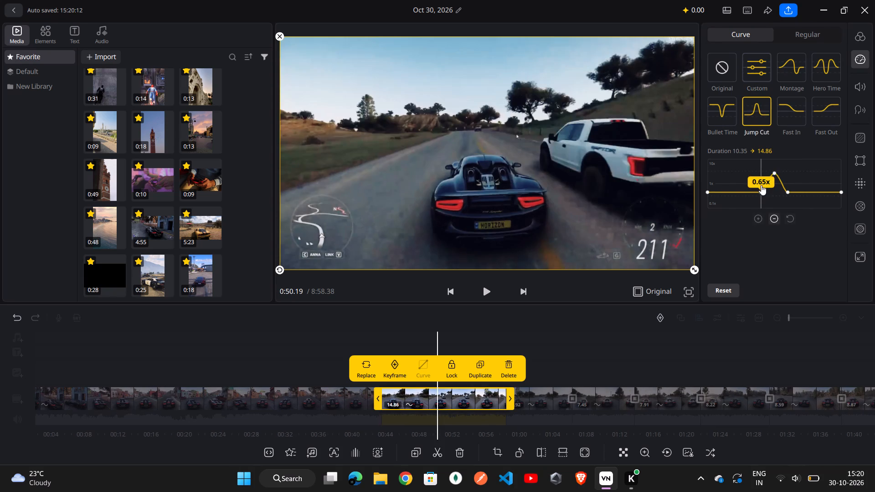
drag(761, 185, 752, 183)
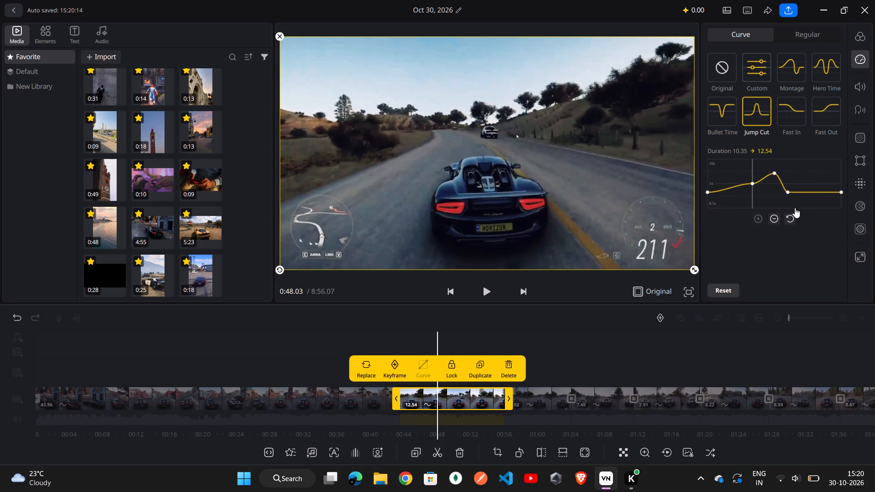
drag(785, 188, 789, 191)
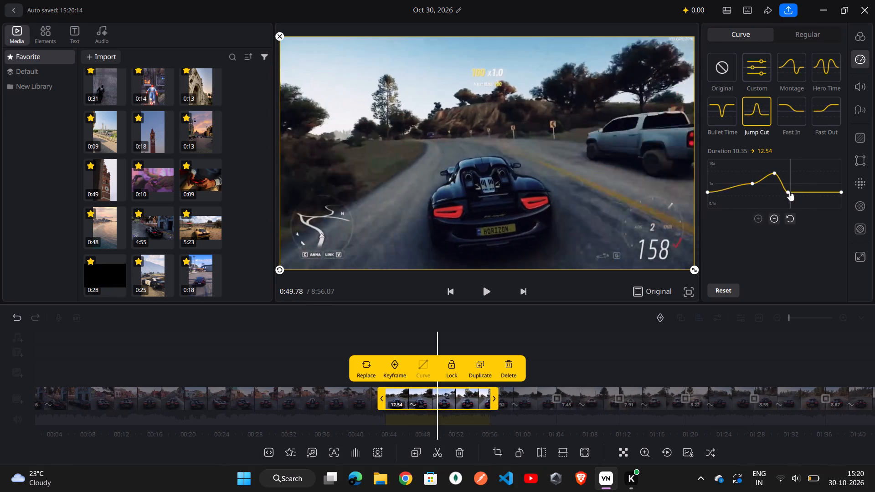
drag(789, 191, 789, 189)
drag(789, 189, 806, 181)
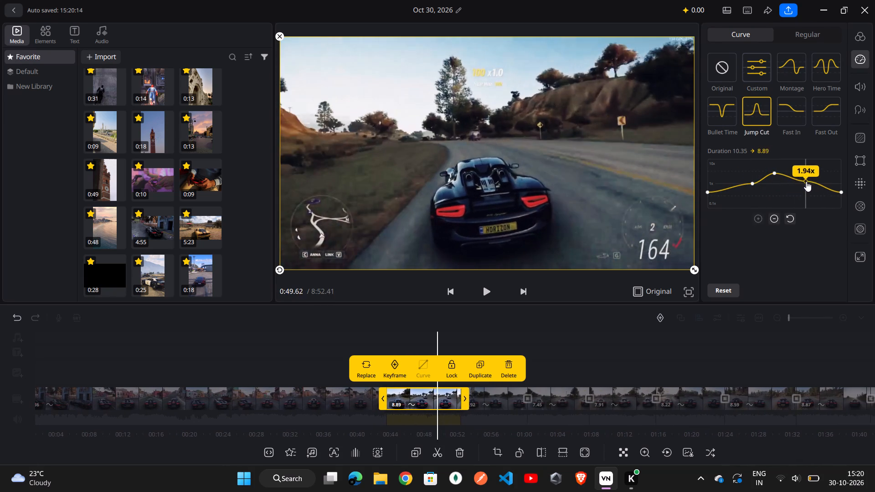
drag(806, 181, 807, 181)
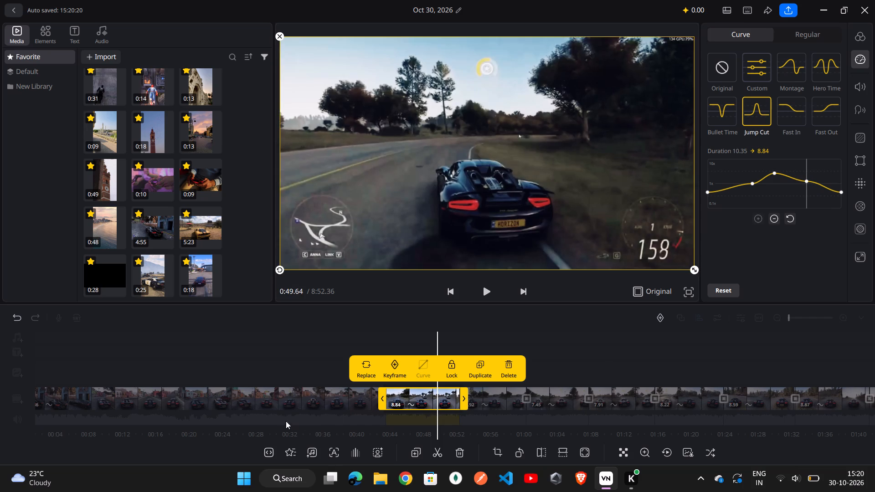
Raise the low point of the Hero Time speed curve on the opening black car clip for a duration of 28.47 s.
double_click(300, 395)
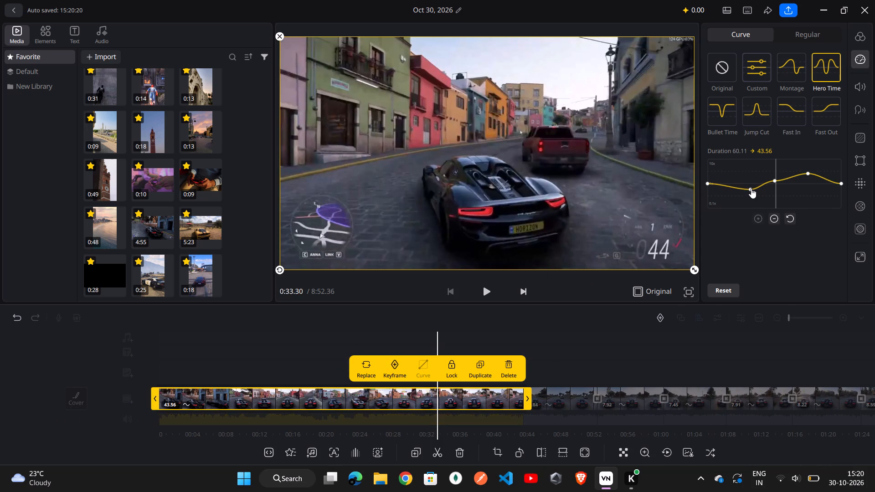
drag(751, 188, 747, 180)
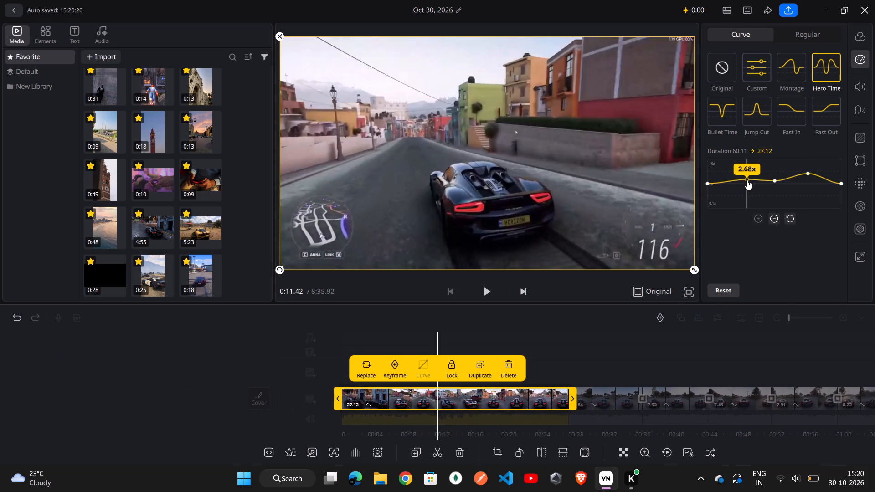
drag(747, 180, 746, 180)
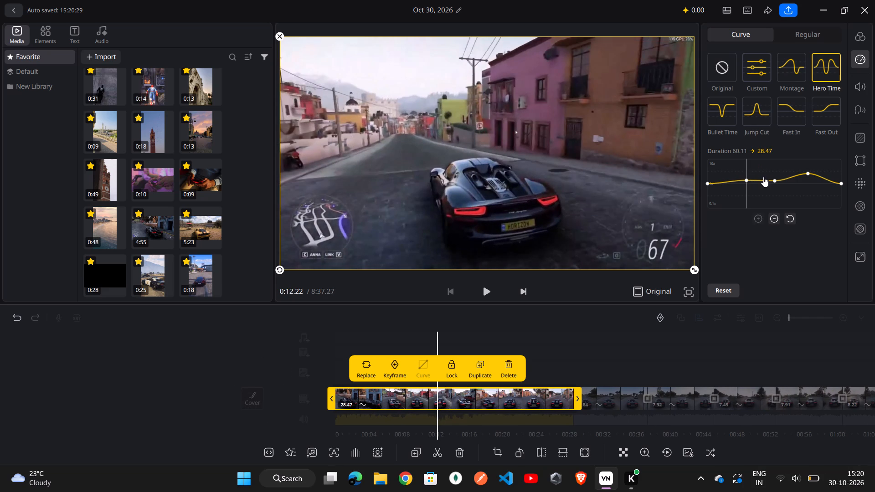
click(774, 178)
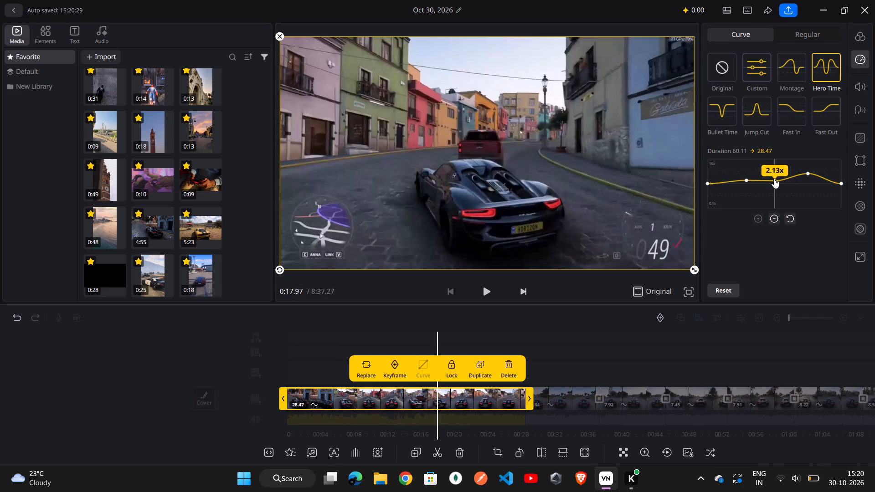